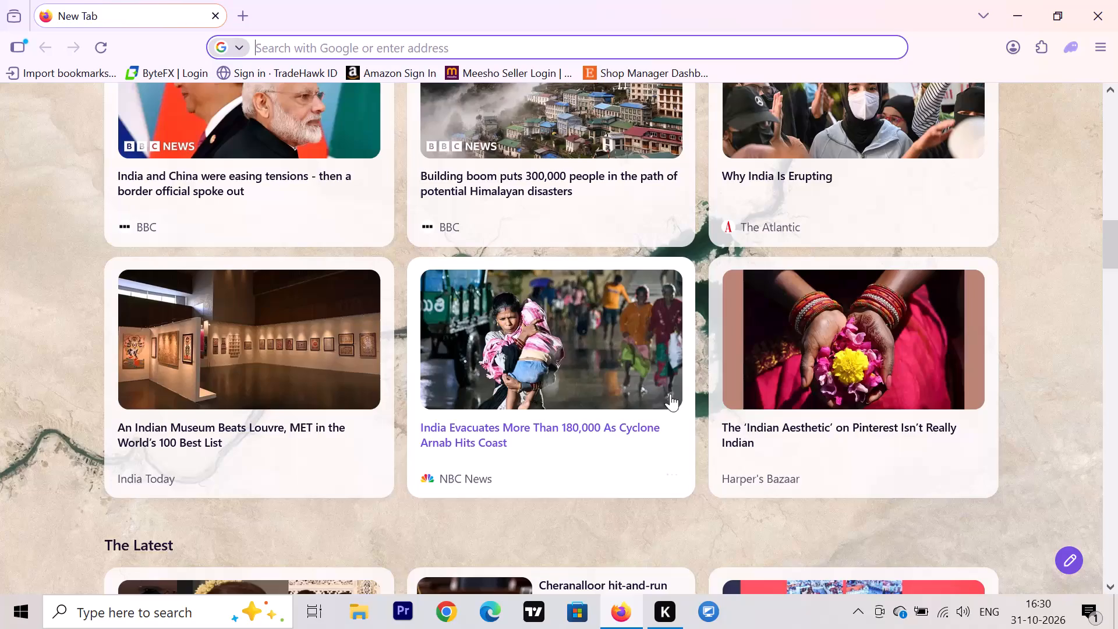
Switch to the TradingView app showing the XAUUSD chart.
double_click(518, 613)
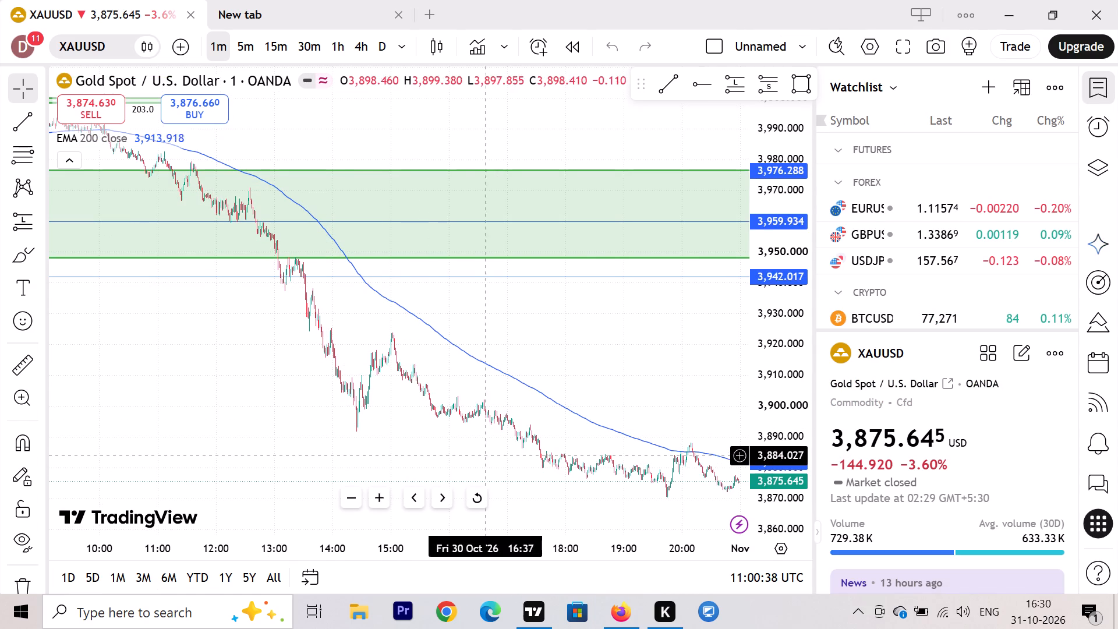
On the daily XAUUSD chart, move the 3,805.918 horizontal line up to about 3,894.5.
scroll(300, 455, "down", 3)
left_click(379, 47)
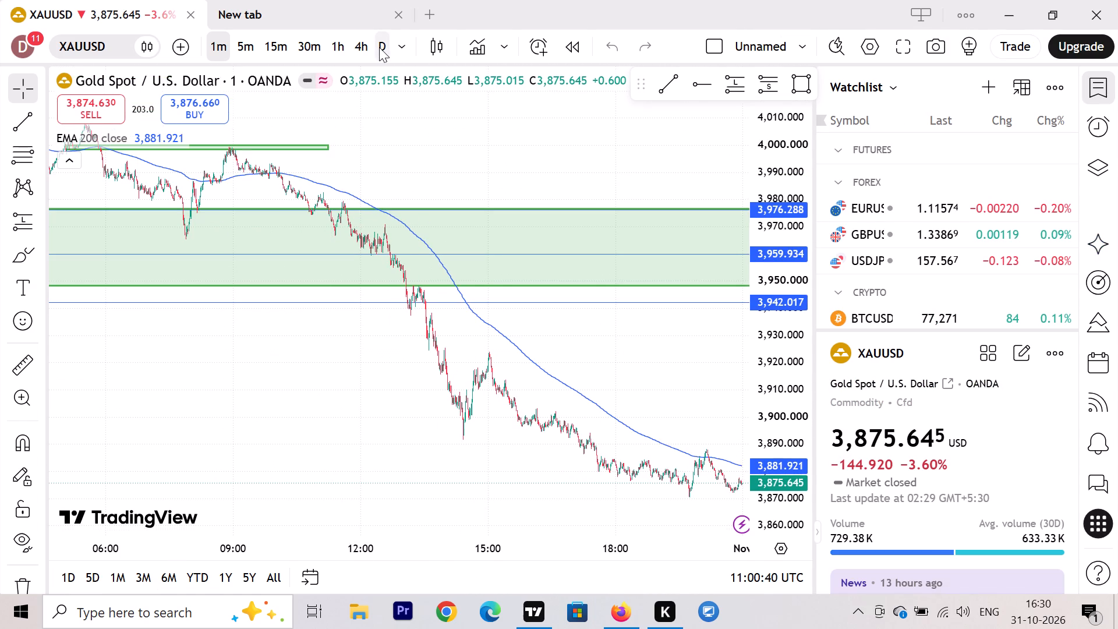
scroll(437, 355, "down", 1)
scroll(443, 362, "up", 5)
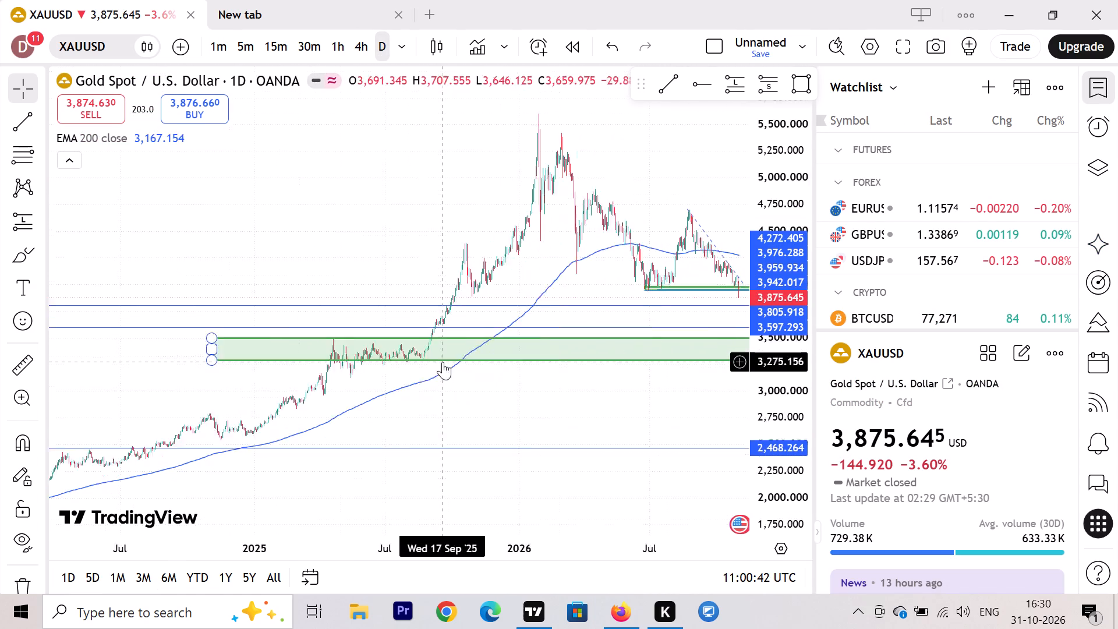
scroll(443, 362, "up", 7)
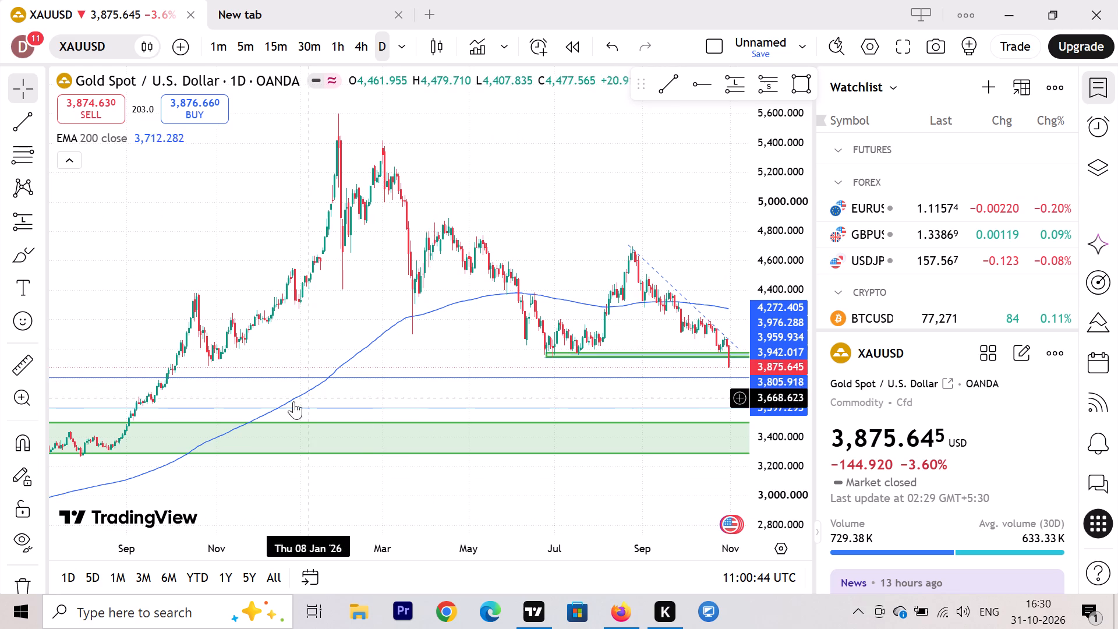
left_click_drag(242, 378, 249, 365)
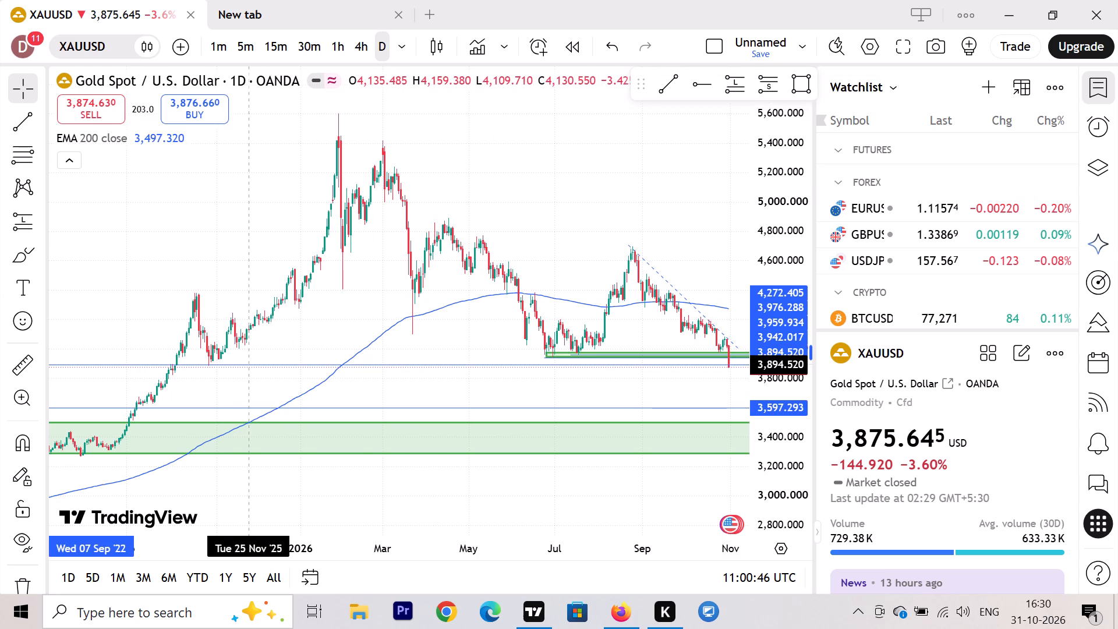
left_click_drag(249, 365, 252, 365)
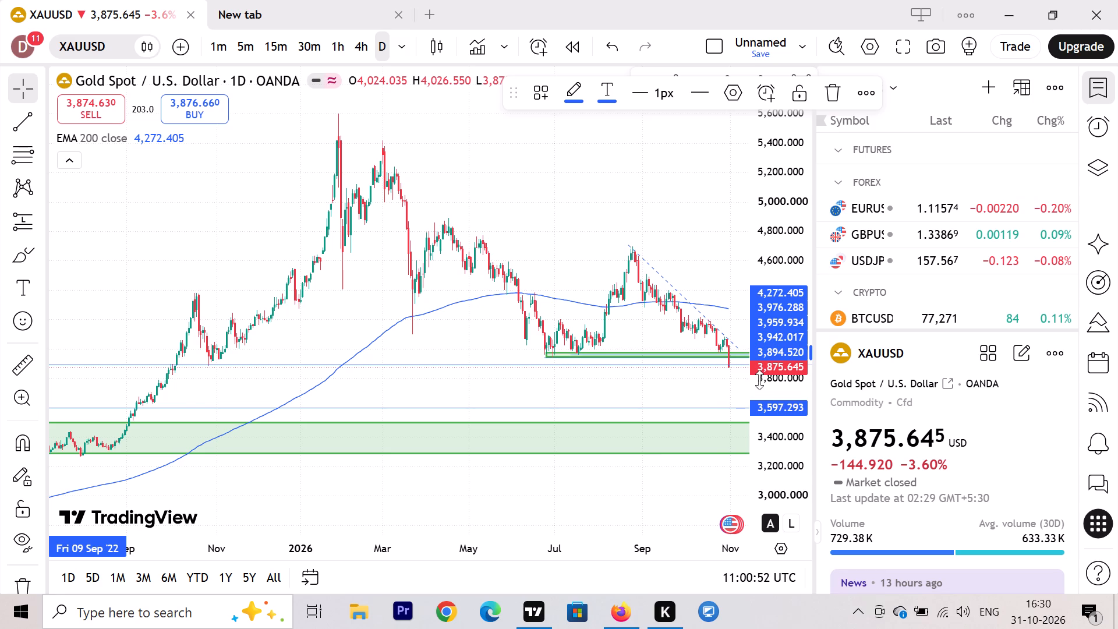
Examine gold's recent decline around the 3,894.520 line on the daily chart and on the 1-minute chart.
scroll(684, 425, "up", 18)
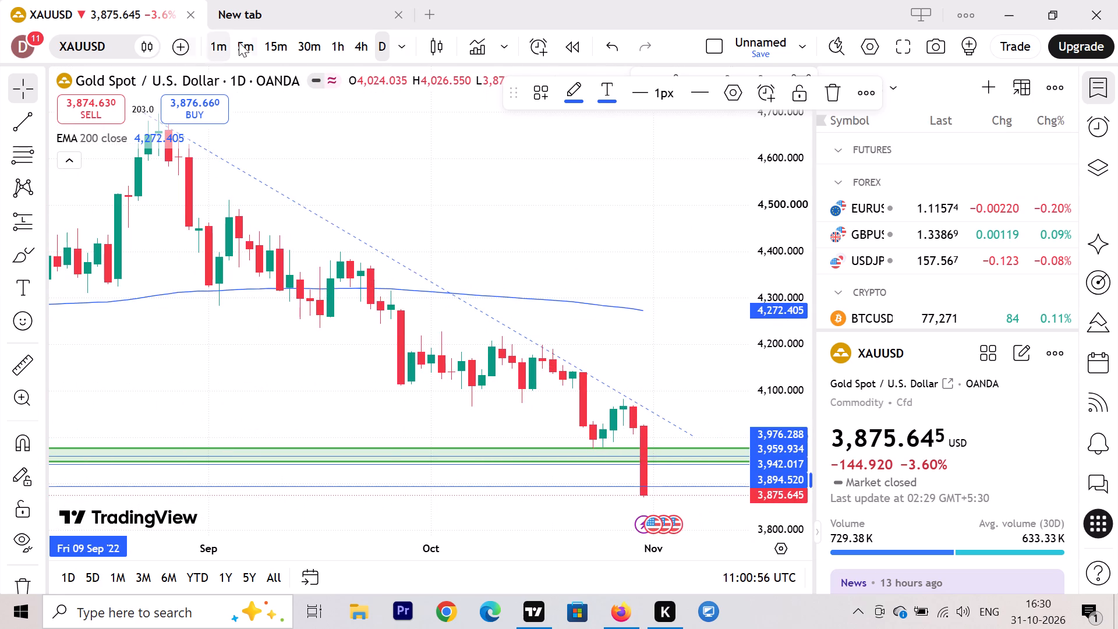
left_click(222, 45)
scroll(479, 275, "down", 3)
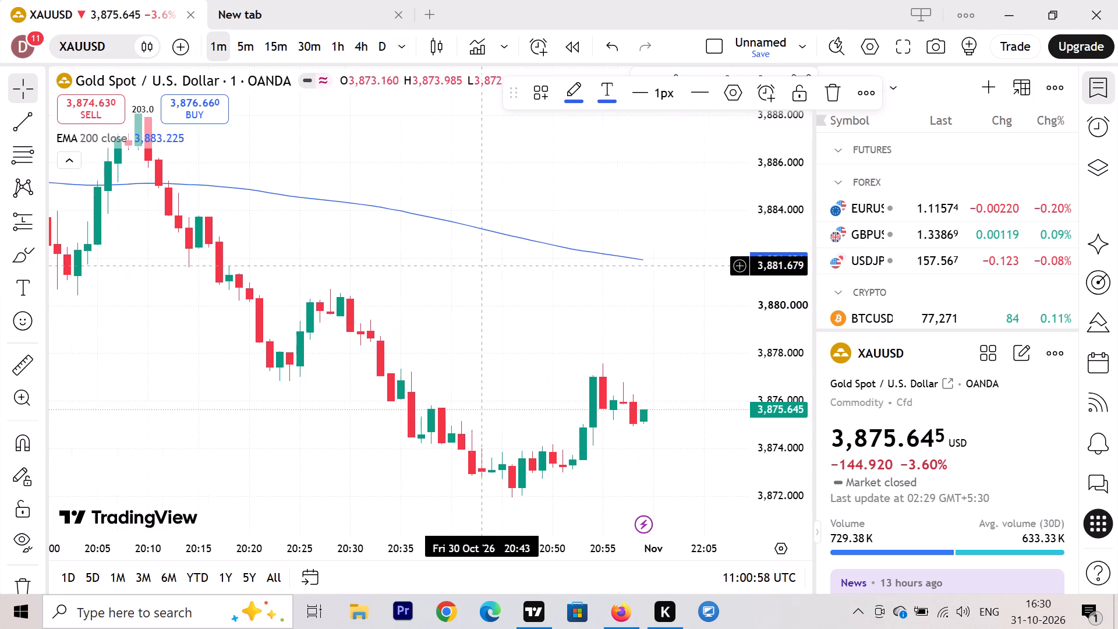
scroll(483, 281, "down", 18)
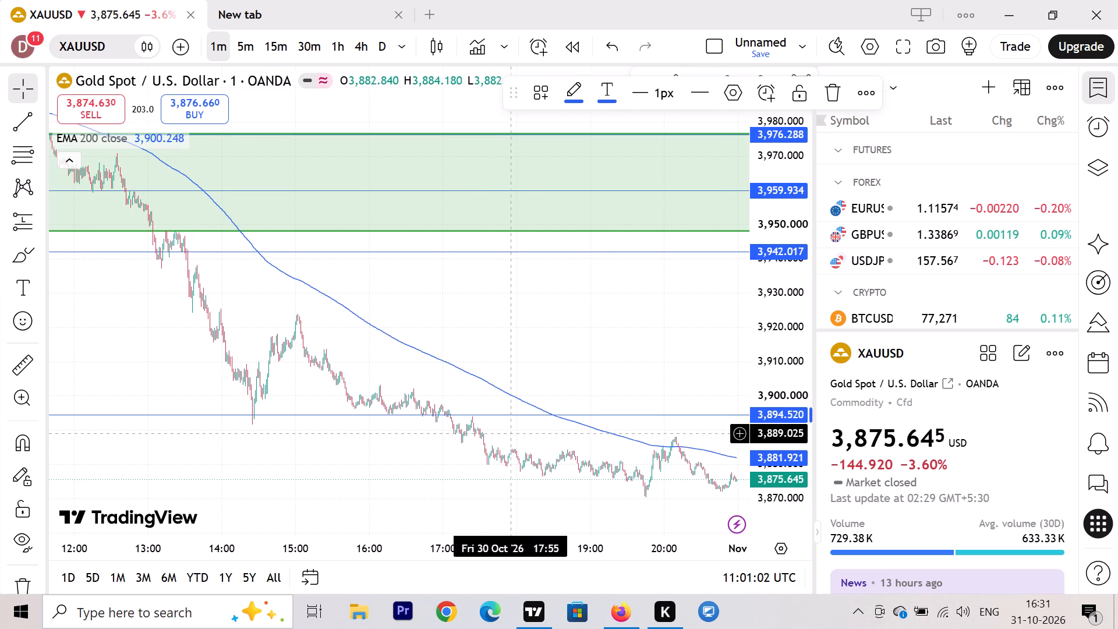
scroll(402, 300, "down", 7)
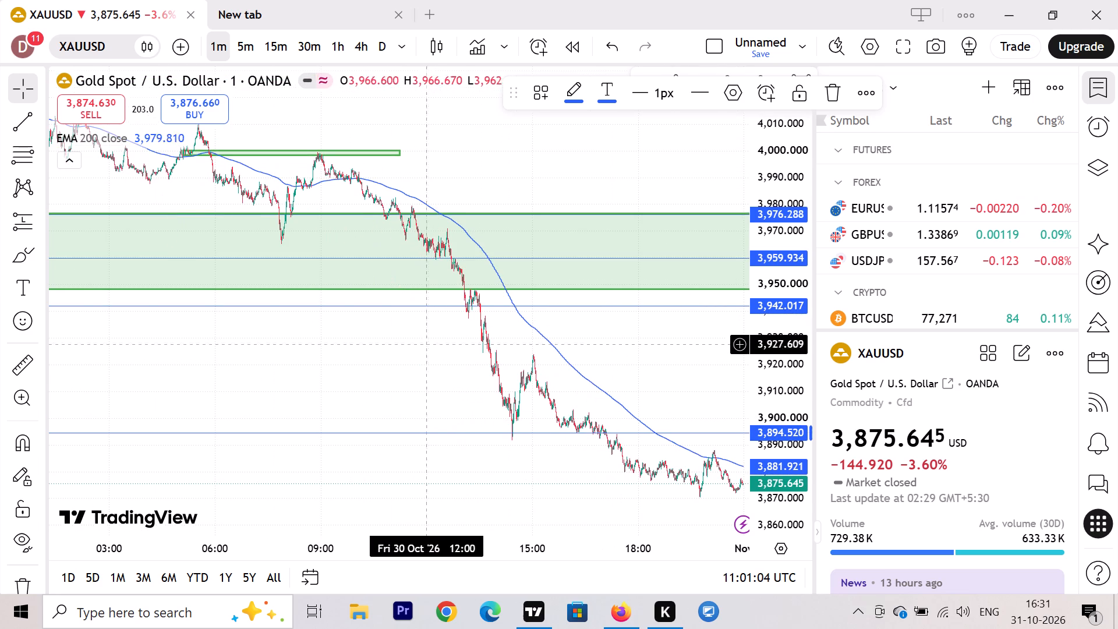
left_click_drag(423, 351, 376, 381)
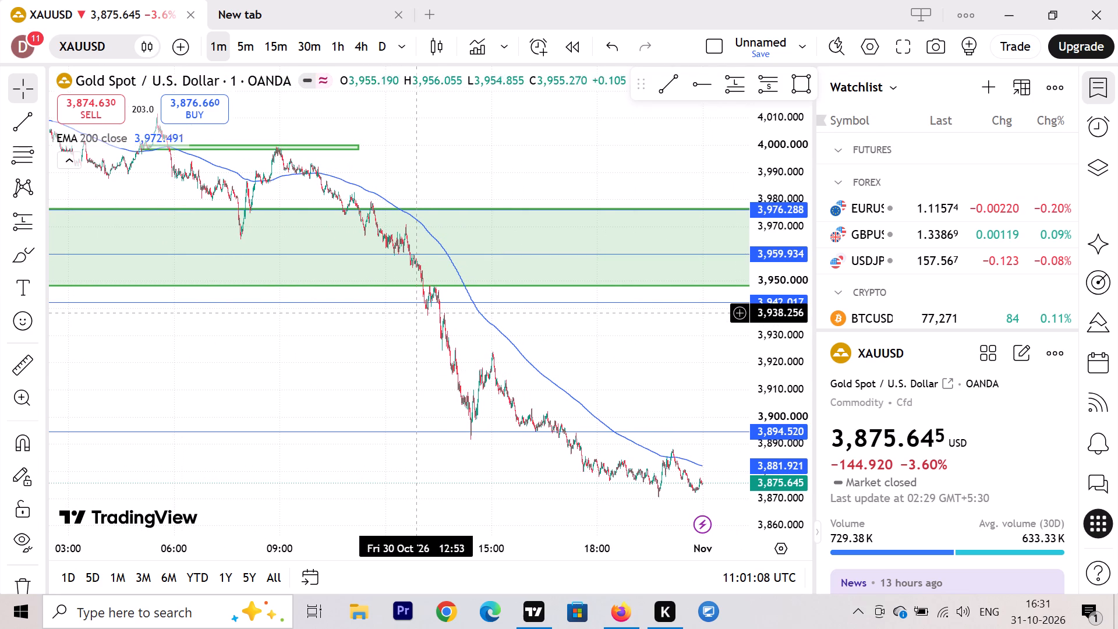
scroll(448, 315, "up", 1)
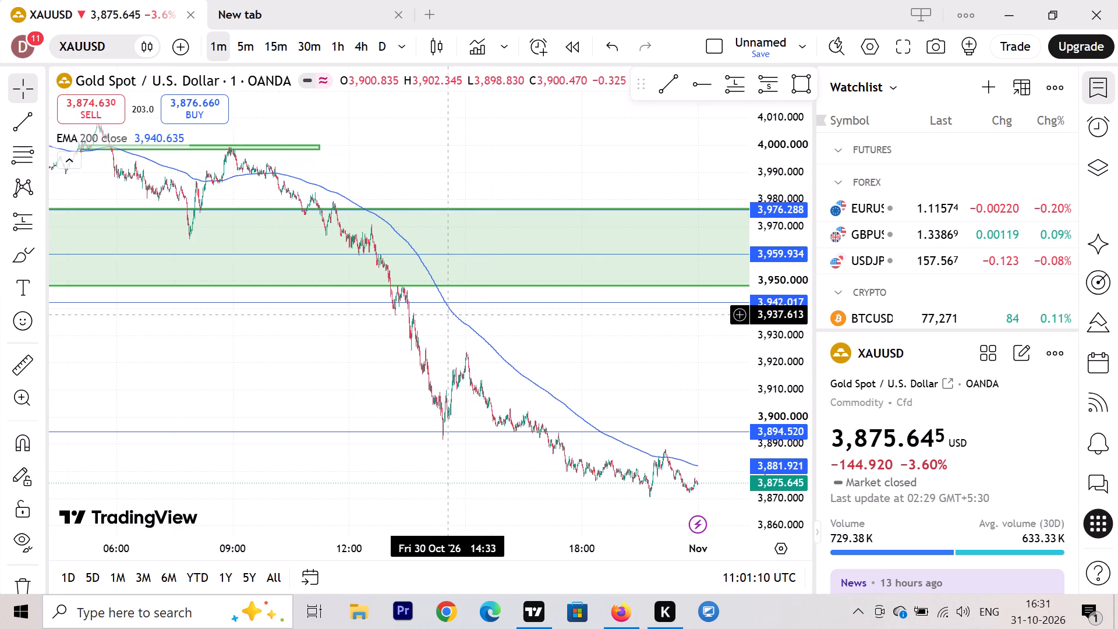
scroll(448, 315, "up", 2)
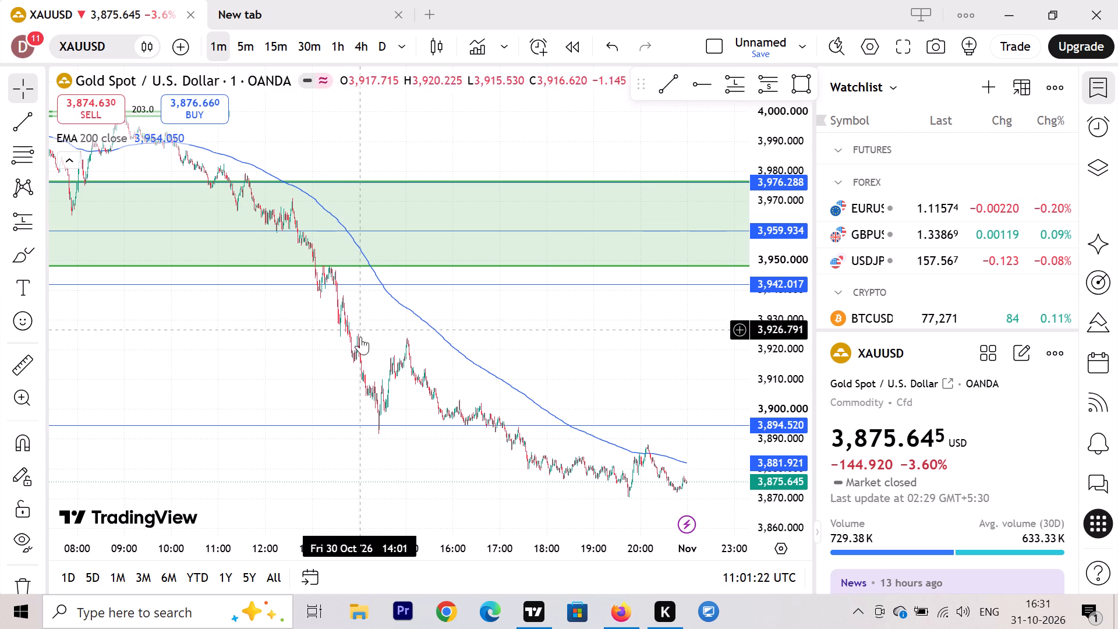
Measure the 1-minute price drop from about 3,937 at 13:28 down to about 3,894, and clear the measurement.
left_click(15, 370)
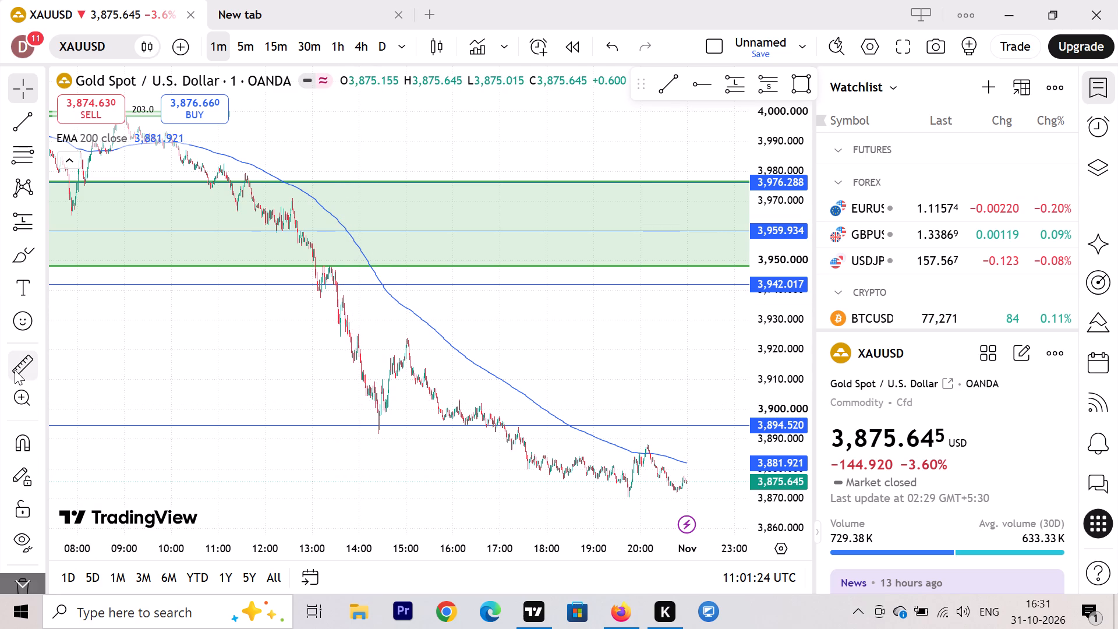
left_click(334, 298)
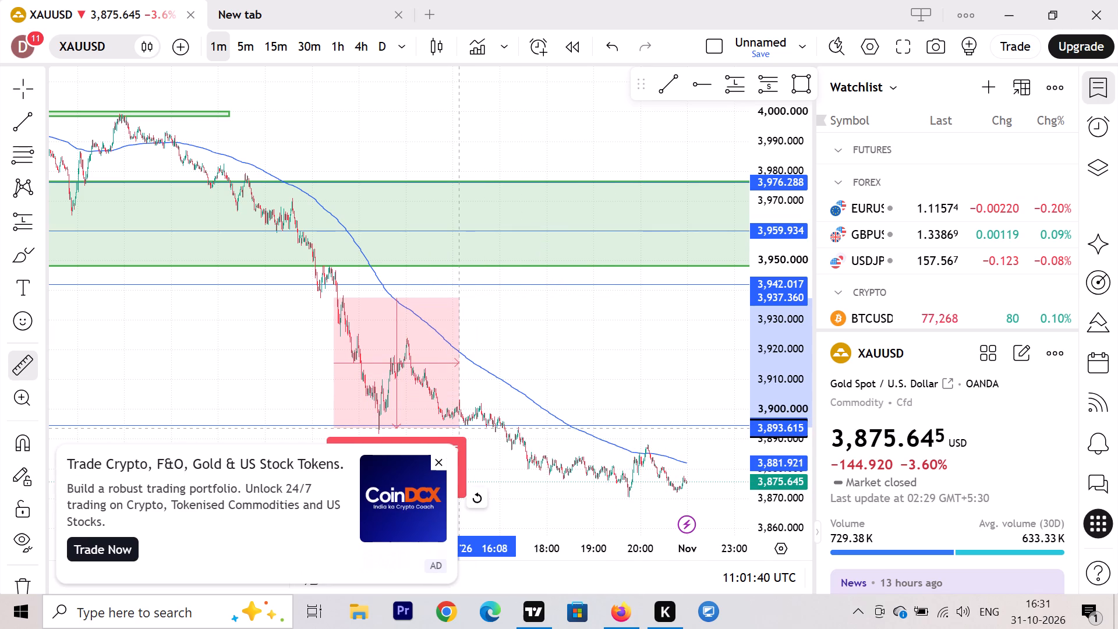
left_click(459, 429)
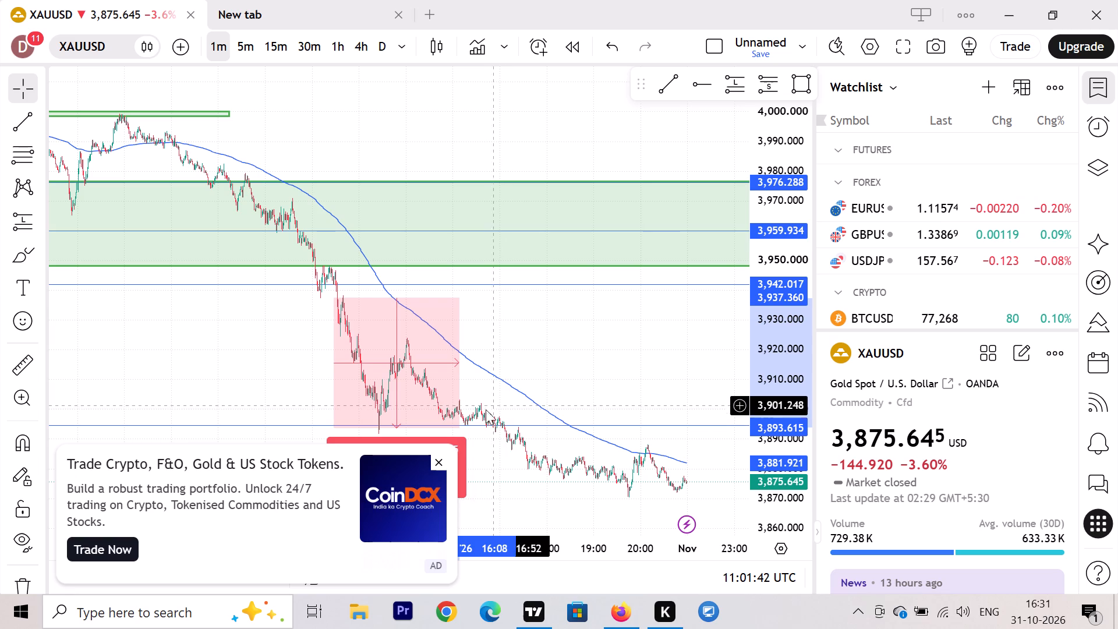
left_click(441, 466)
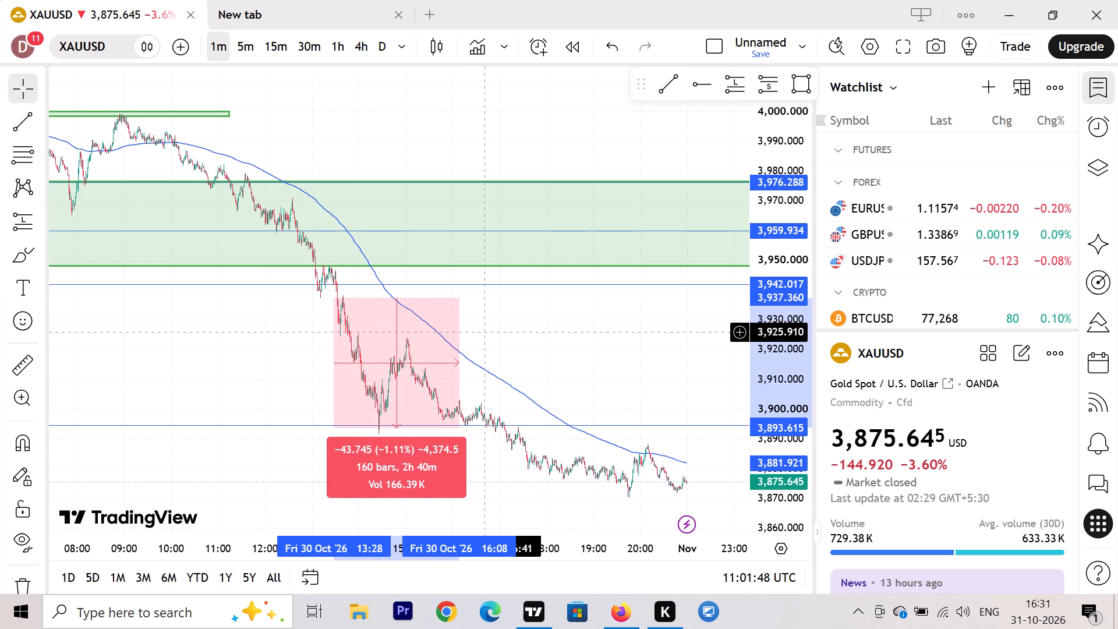
left_click(493, 333)
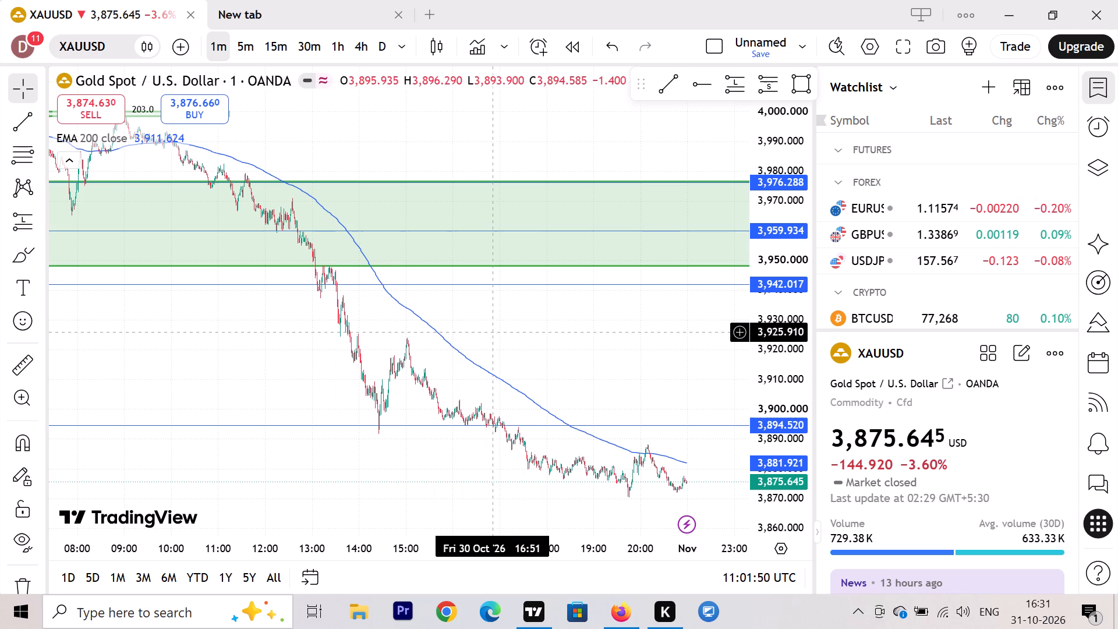
Measure the whole 30 October fall from the 08:43 peak near 3,999 to the low near 3,871, and clear it.
scroll(481, 351, "down", 9)
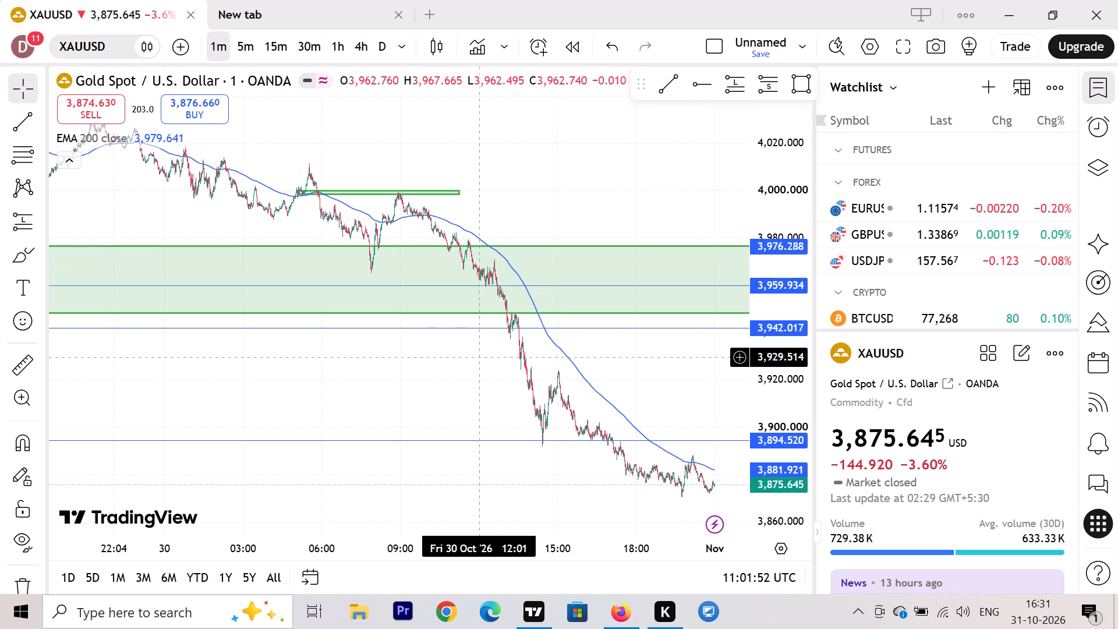
scroll(479, 360, "down", 3)
scroll(480, 412, "down", 5)
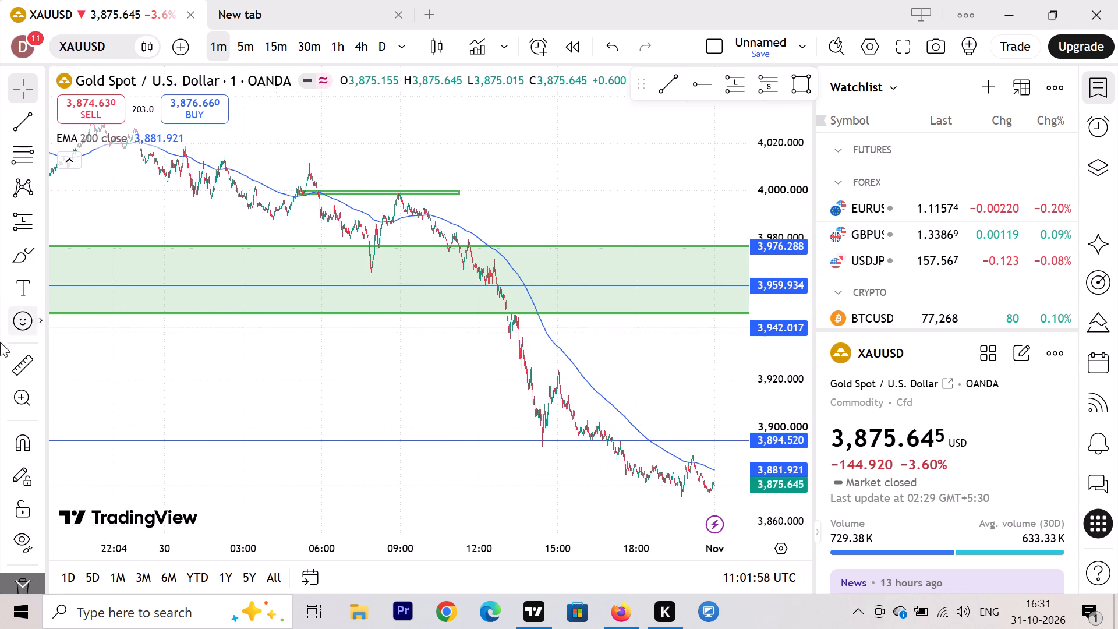
left_click(13, 367)
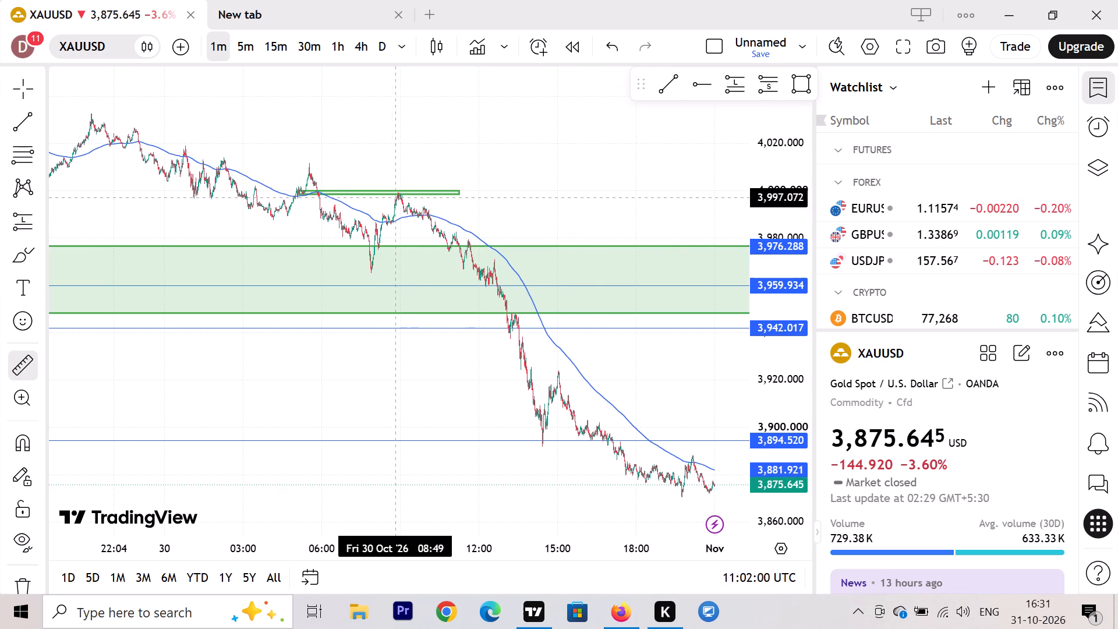
left_click(393, 193)
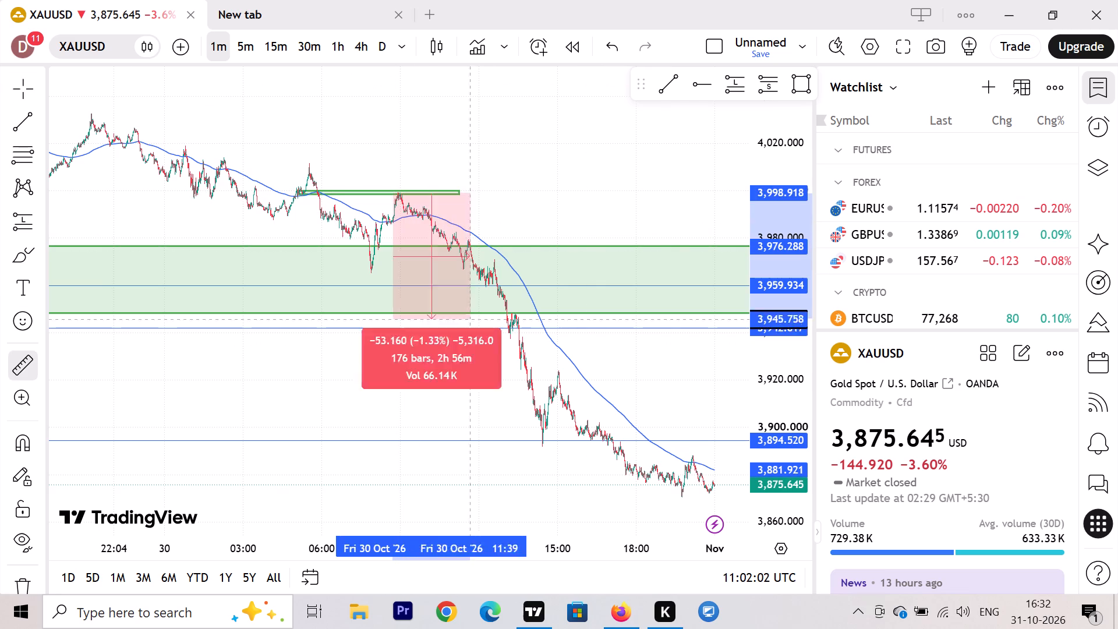
left_click(688, 497)
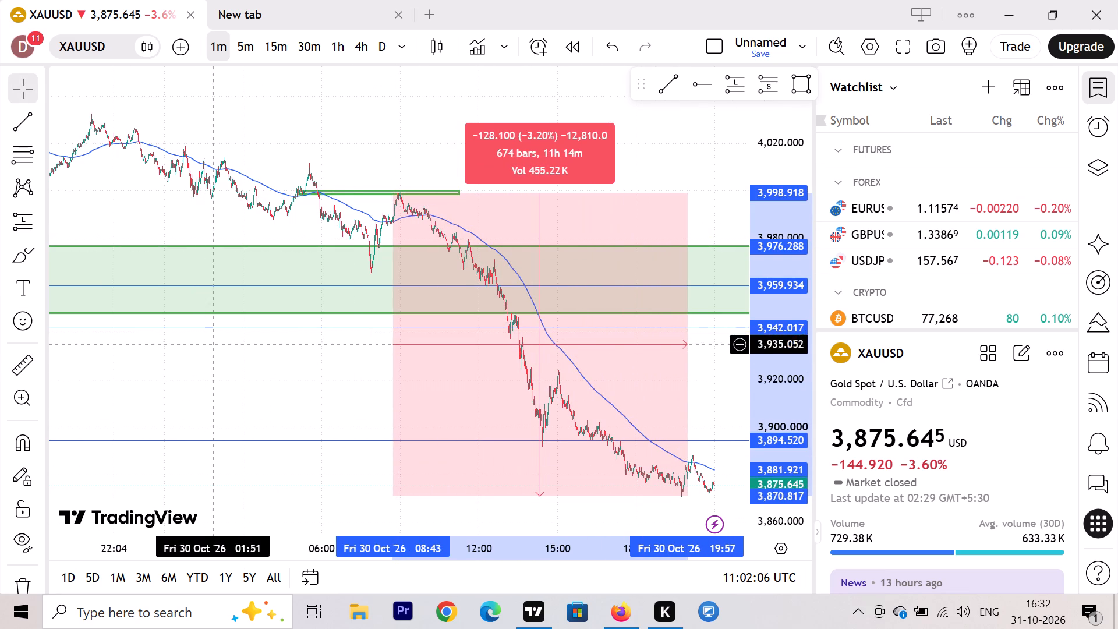
left_click(284, 379)
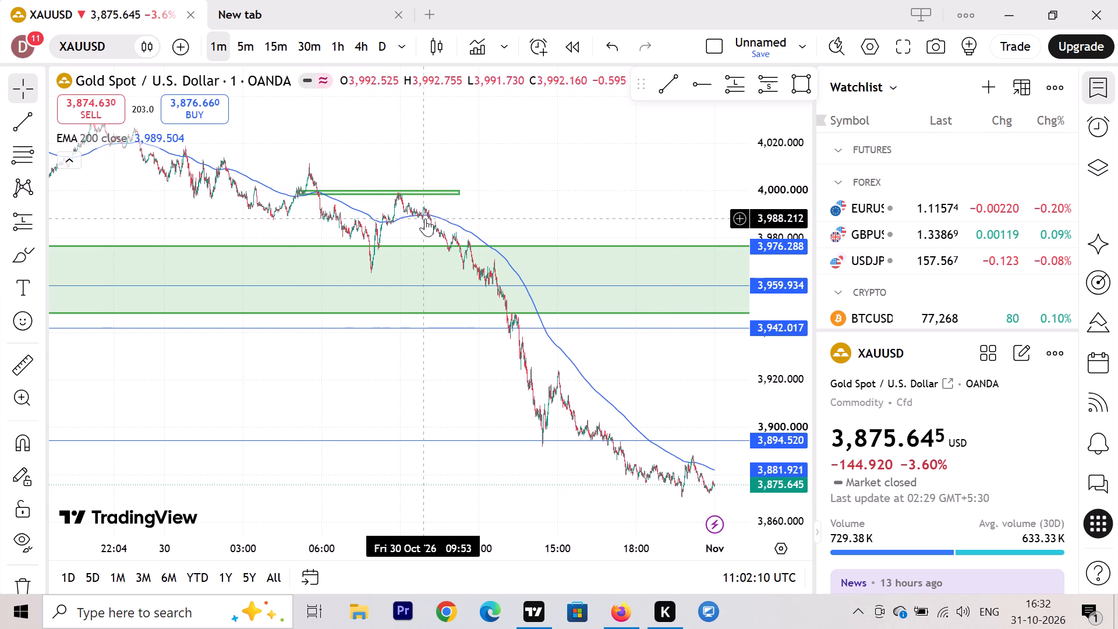
Measure the fall from about 3,979 at 11:35 to about 3,892 near the 3,894.520 line, and clear it.
left_click(10, 364)
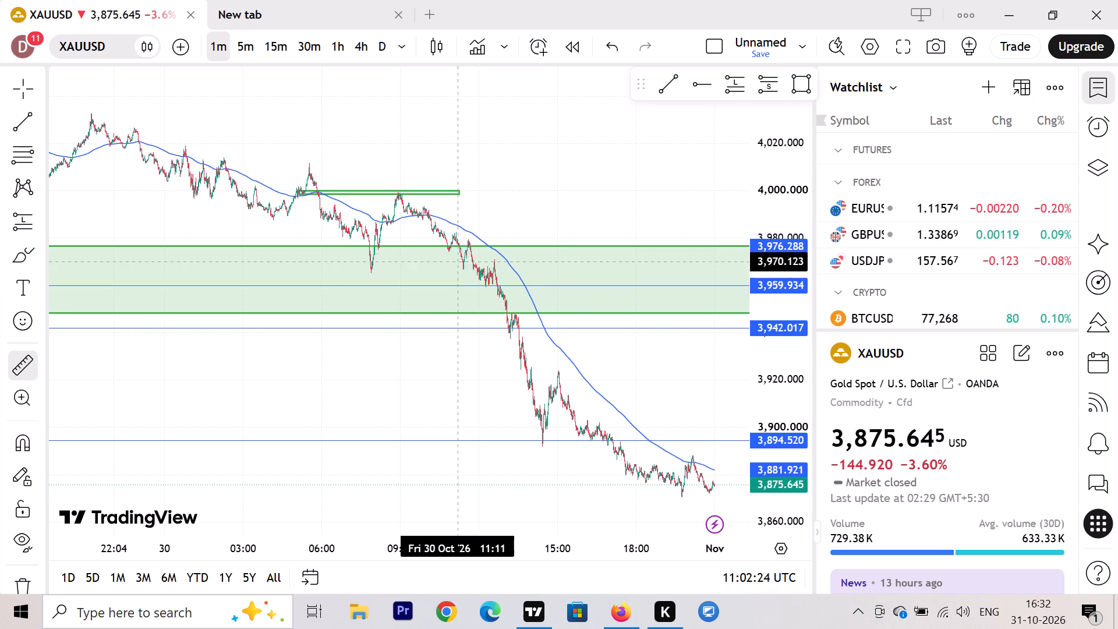
left_click(468, 241)
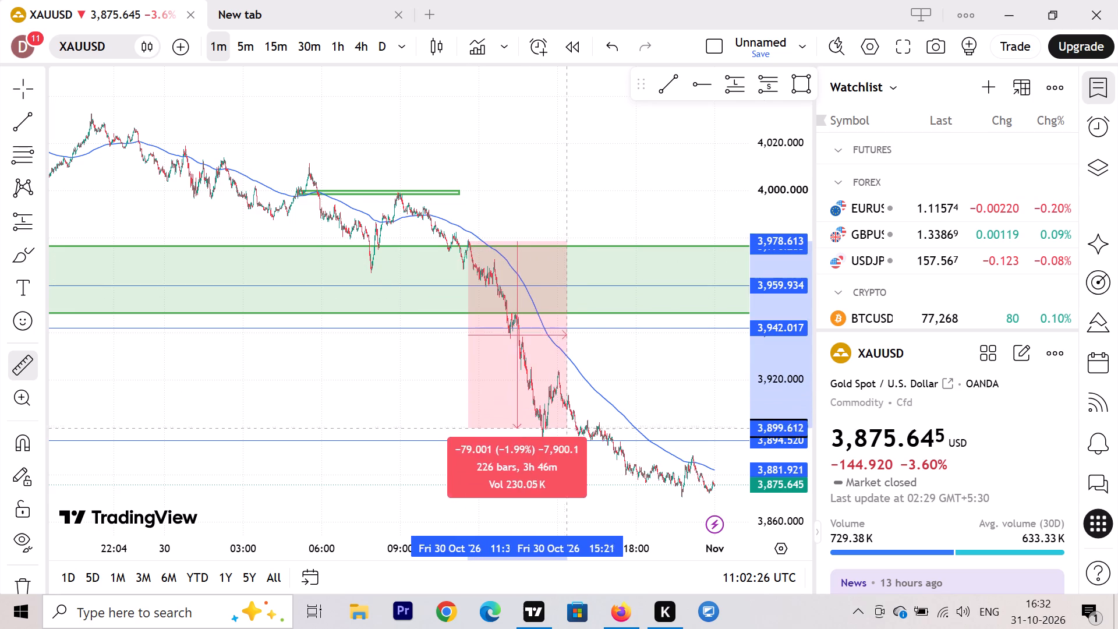
left_click(582, 446)
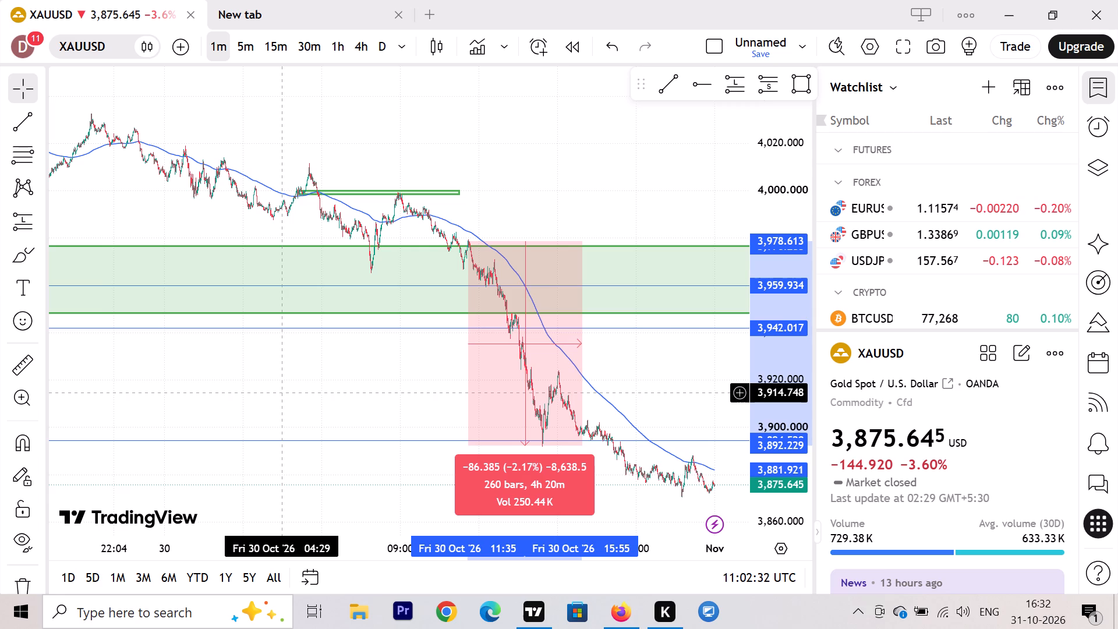
left_click(305, 386)
Examine the earlier 1-minute price action and the long-term gold trend on the daily chart.
scroll(307, 385, "down", 13)
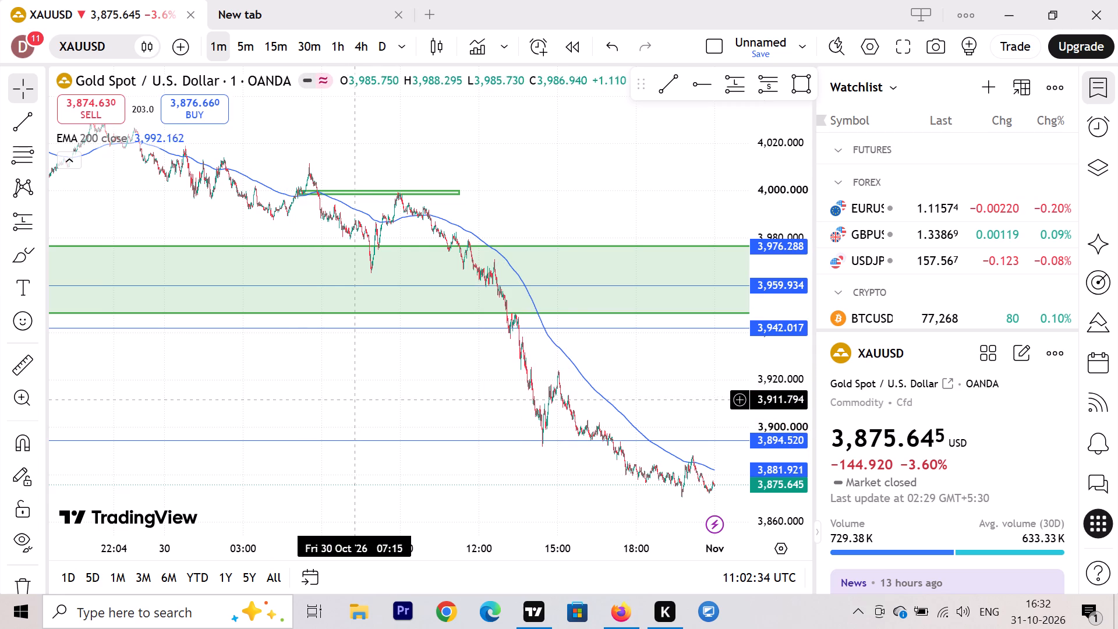
scroll(356, 401, "down", 5)
left_click_drag(334, 389, 548, 416)
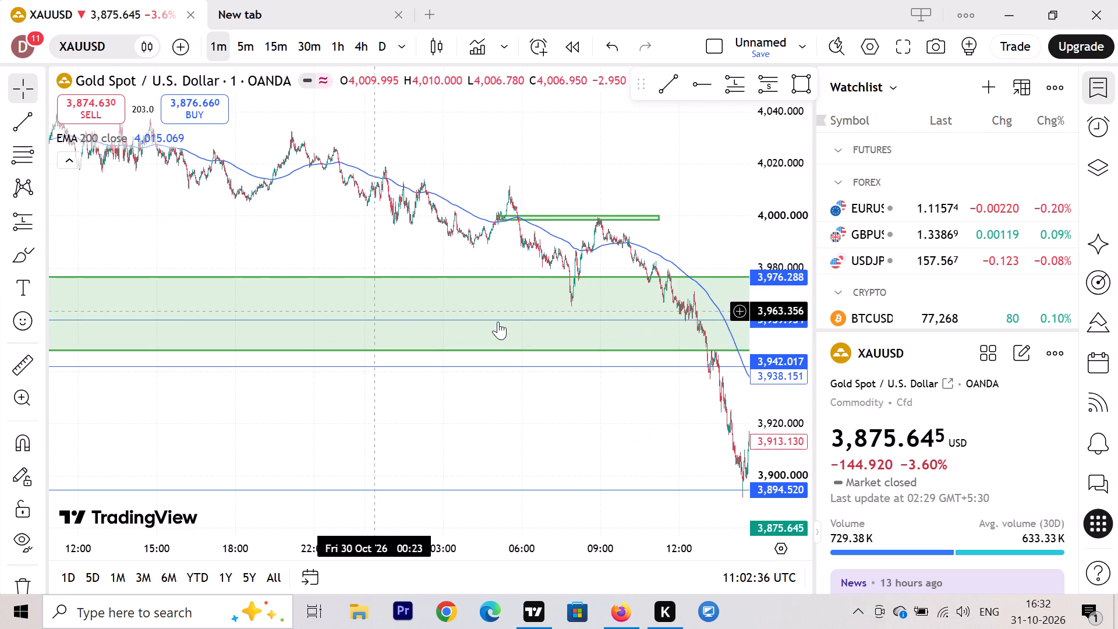
left_click(381, 48)
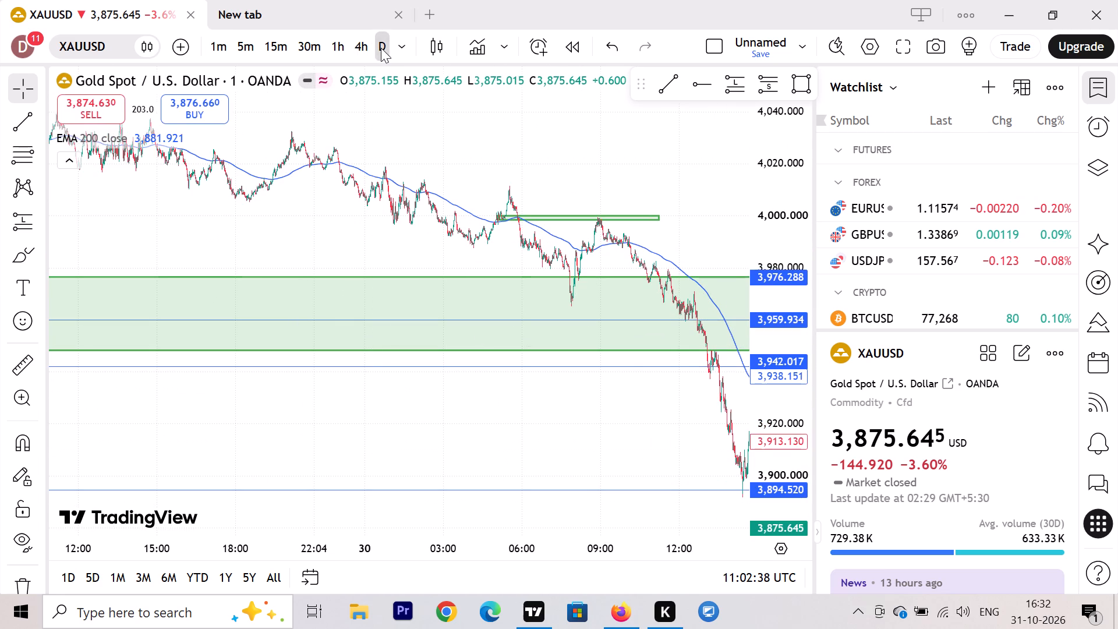
left_click_drag(626, 422, 284, 477)
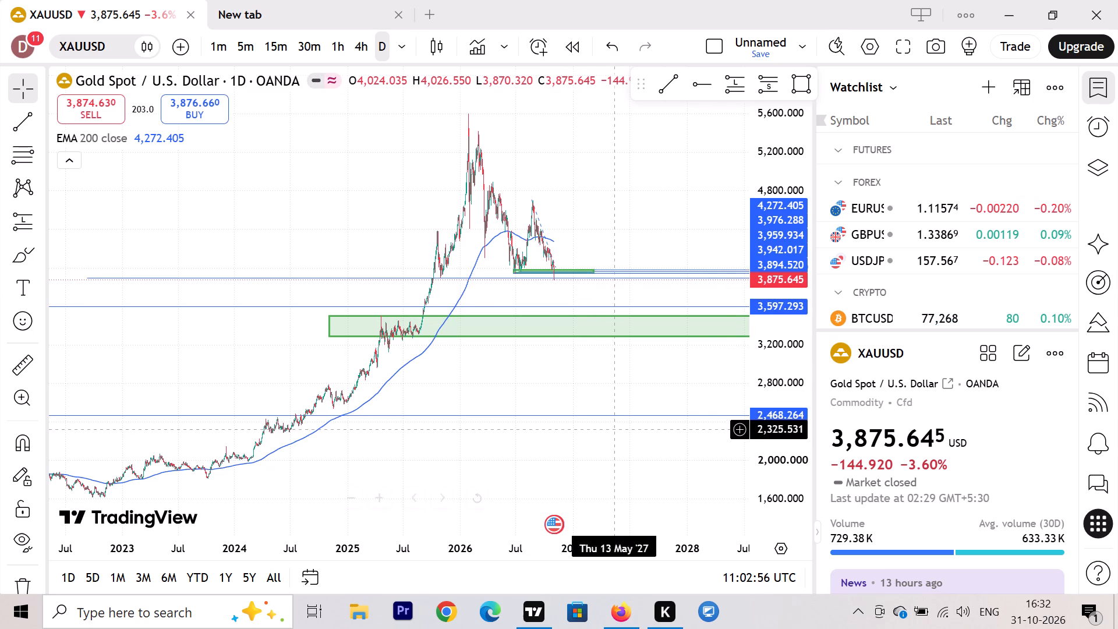
On the 1-minute chart, measure the rebound from the low near 3,892 up to about 3,923.
left_click(222, 53)
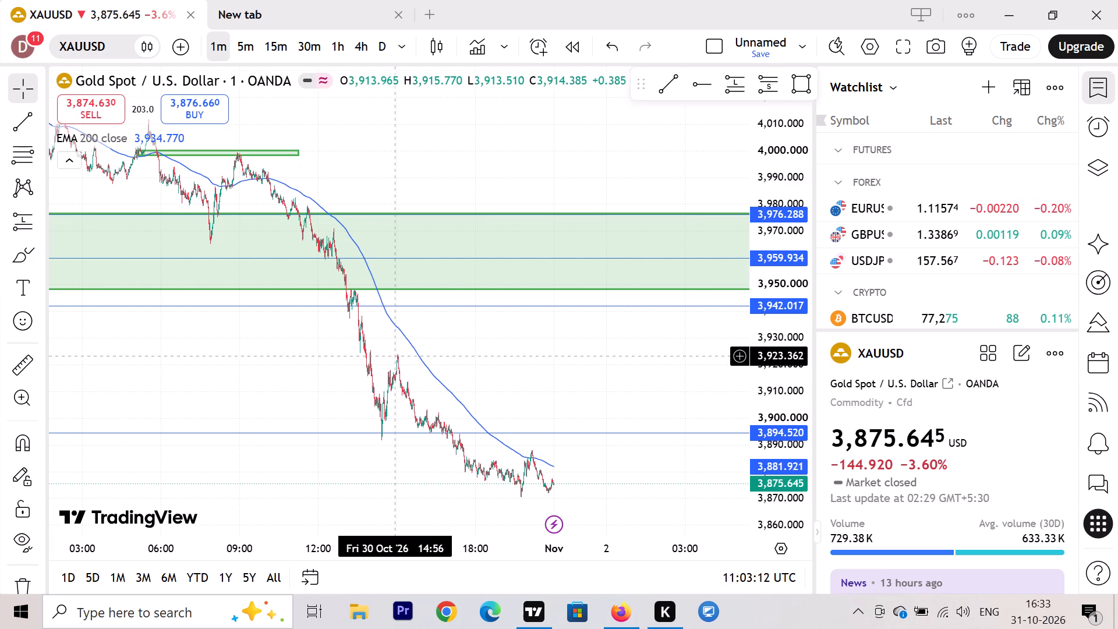
left_click(15, 362)
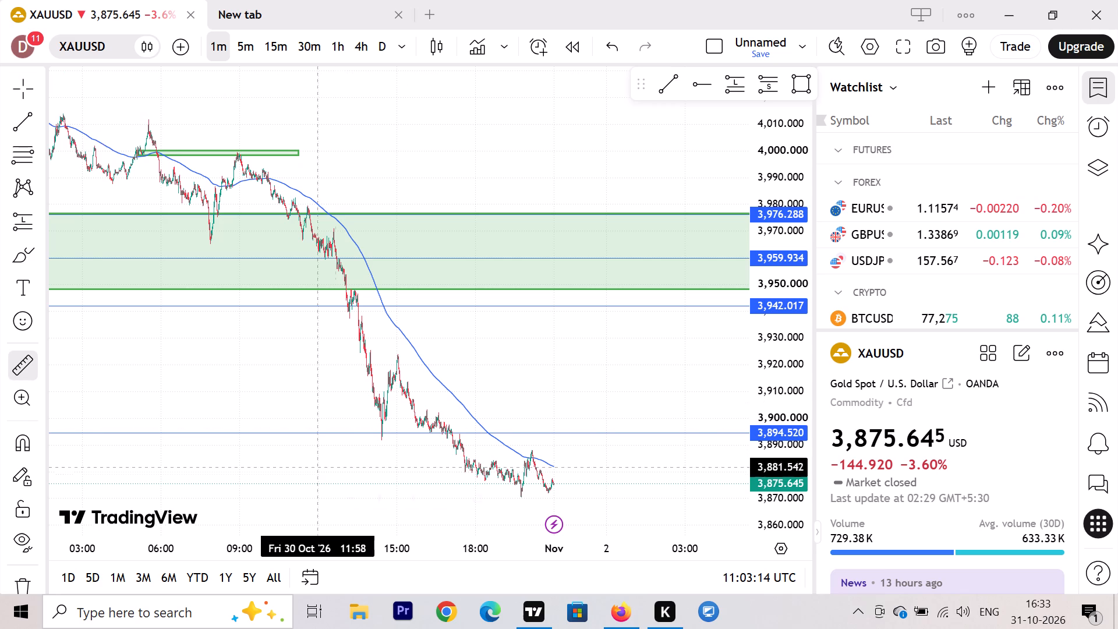
left_click(369, 440)
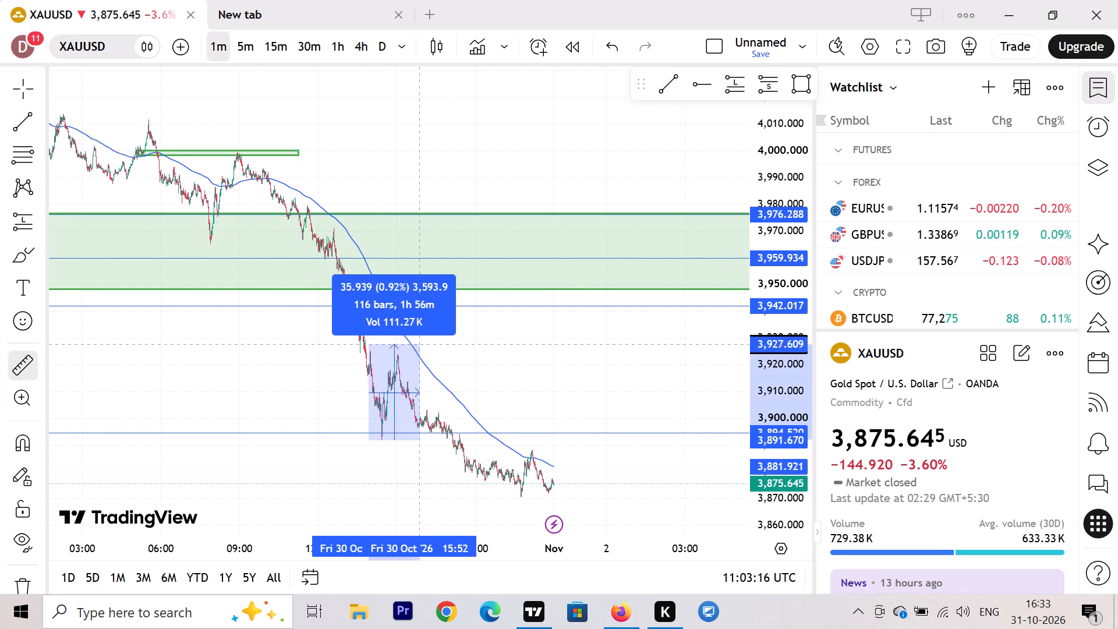
left_click(417, 358)
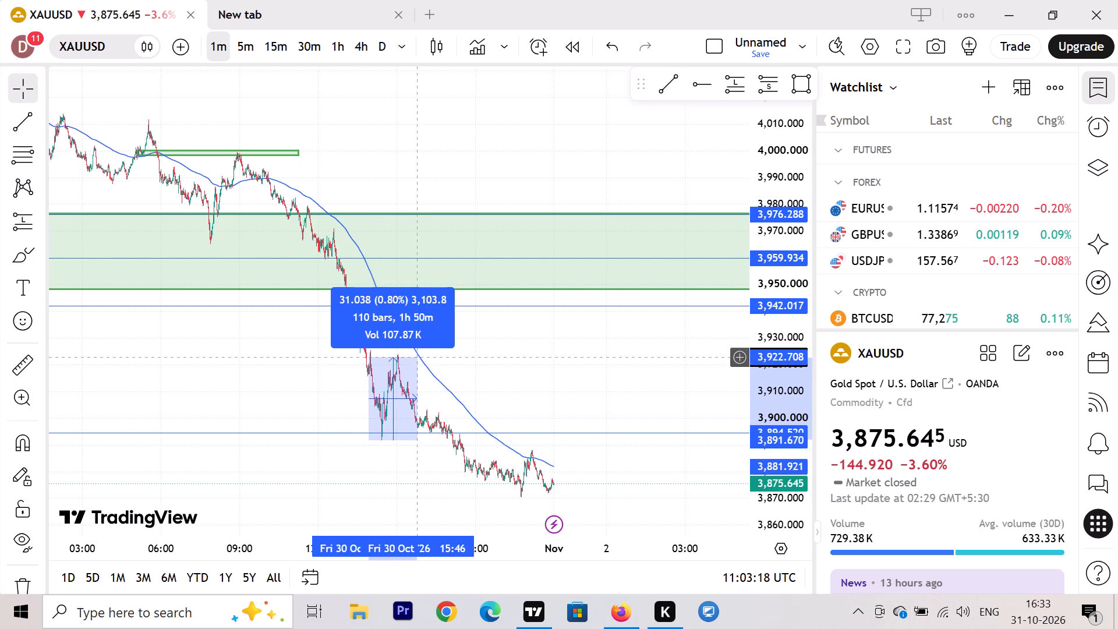
Clear the rebound measurement, measure the fall from about 3,923 at 15:04 to about 3,873 at 20:16, and clear it.
left_click(387, 464)
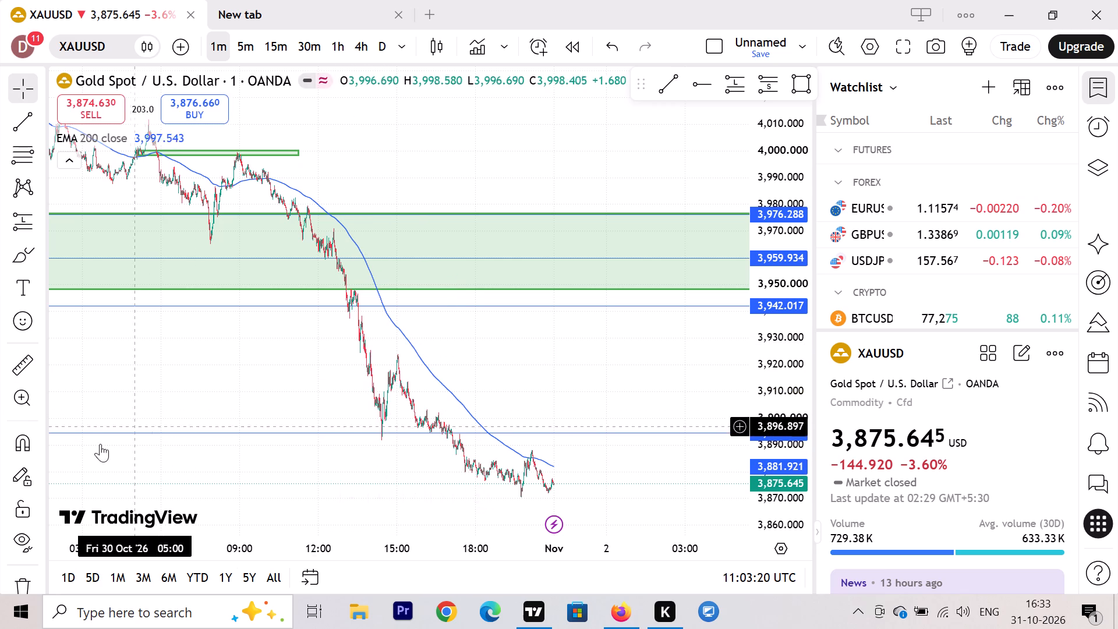
left_click(33, 370)
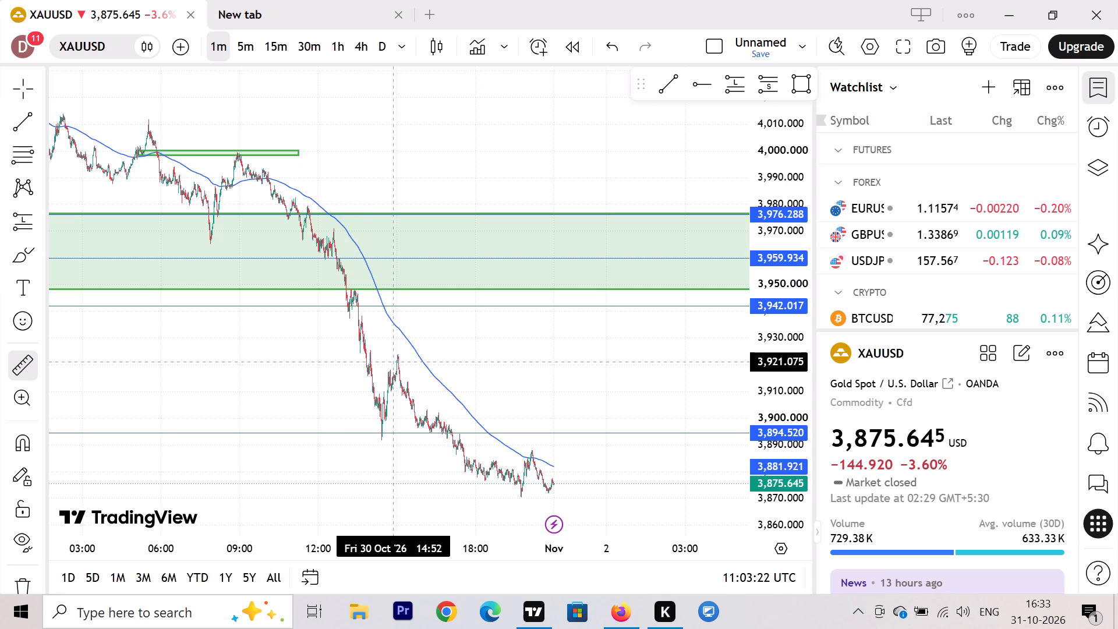
left_click(398, 356)
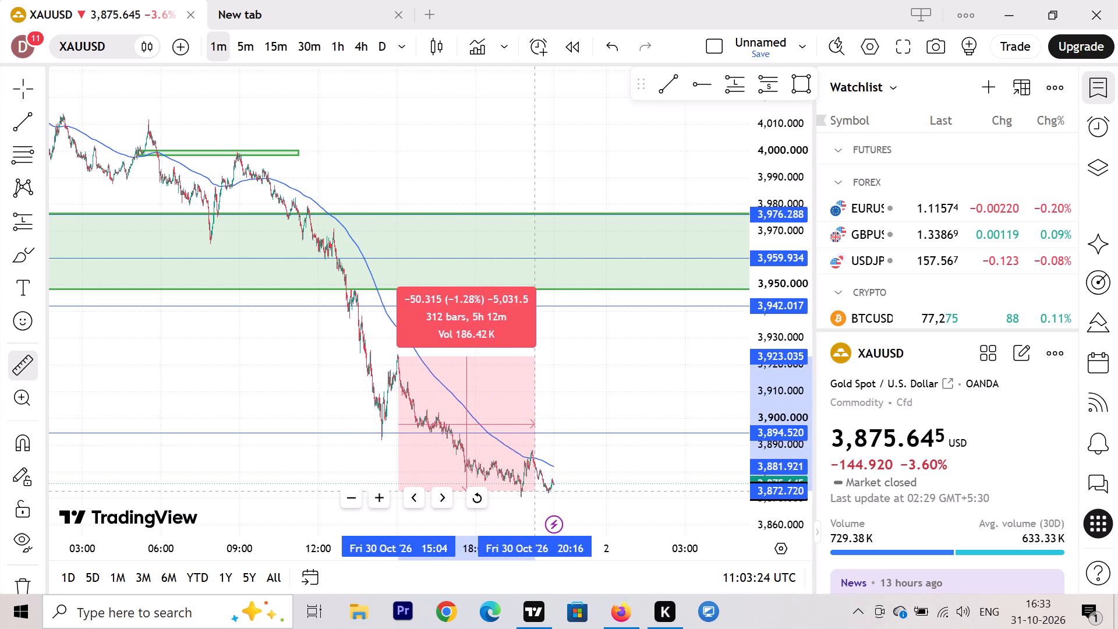
left_click(535, 490)
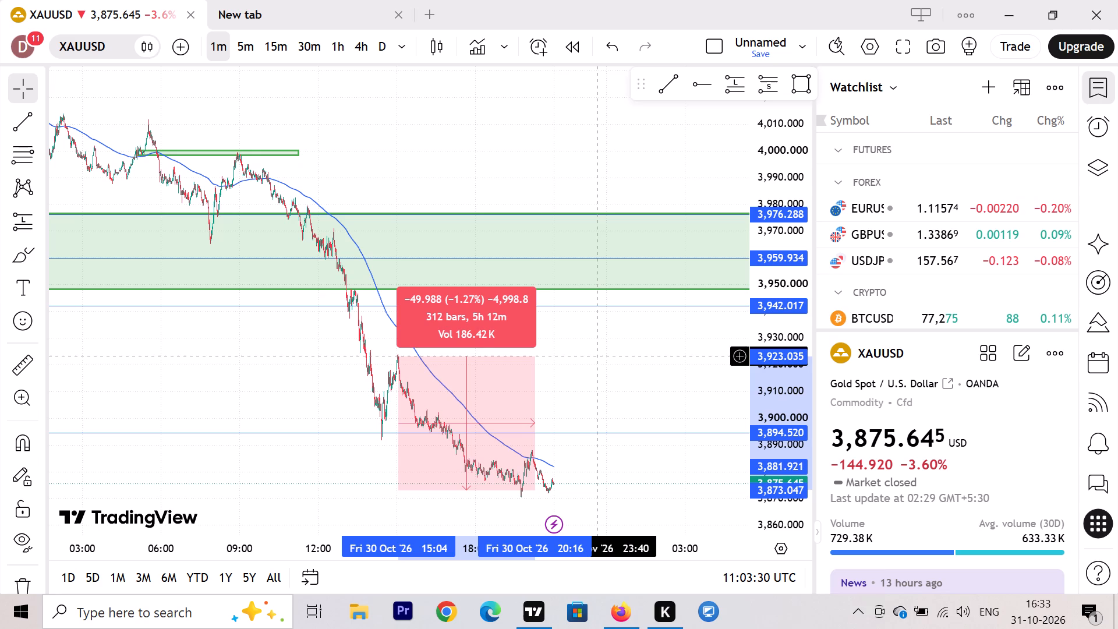
left_click(598, 356)
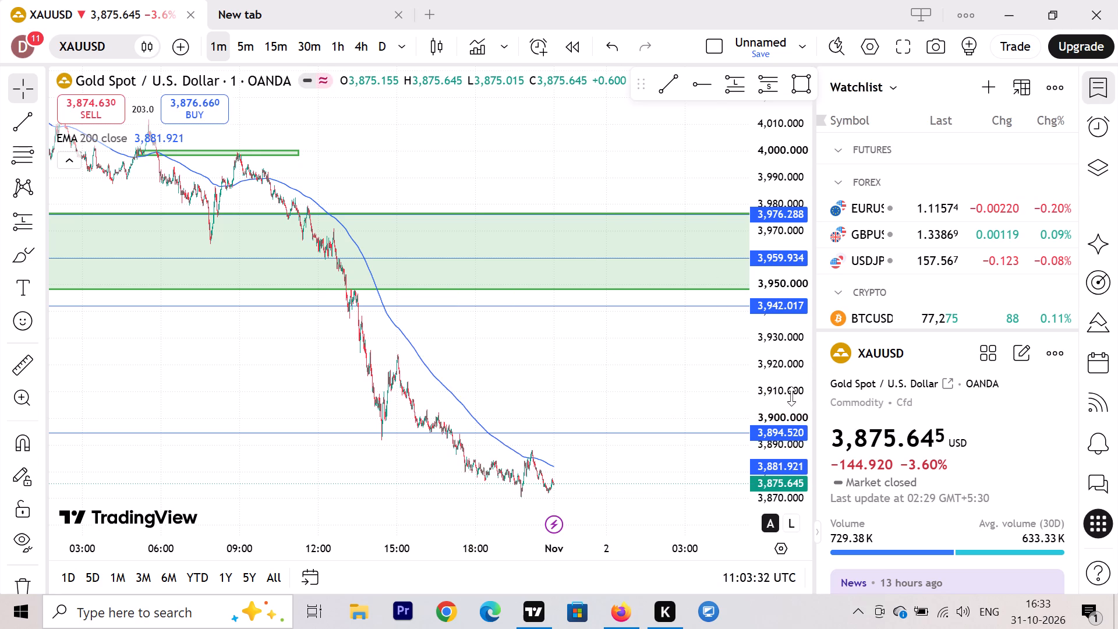
Examine the late 30 October price action around and below the 3,894.520 line on the 1-minute chart.
scroll(788, 397, "up", 11)
left_click_drag(630, 470, 594, 374)
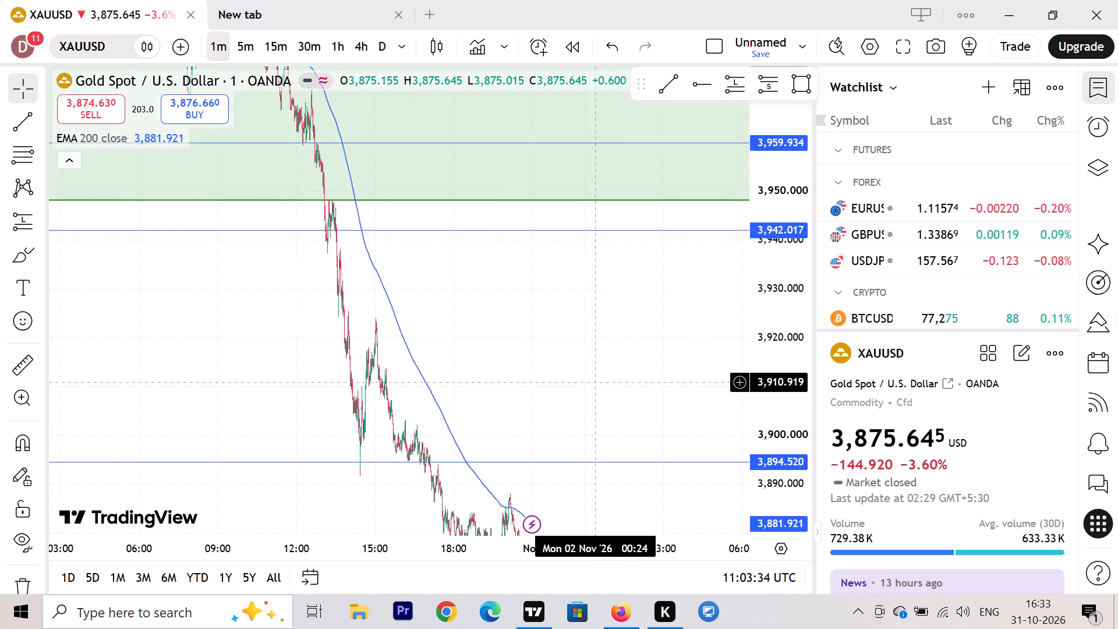
left_click_drag(602, 410, 602, 369)
left_click_drag(593, 370, 600, 330)
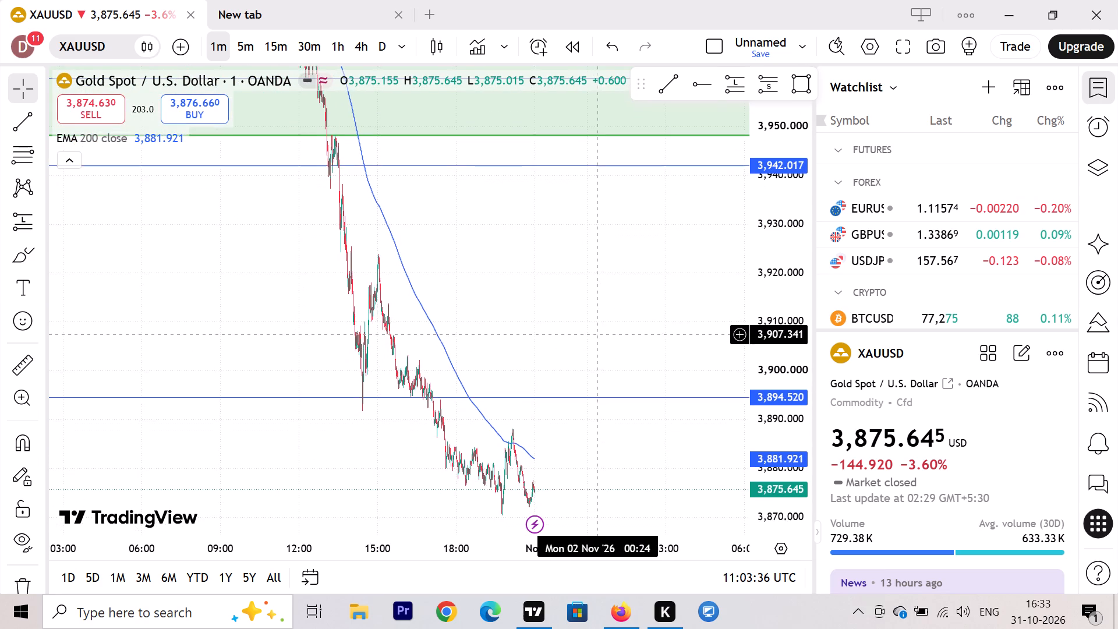
left_click_drag(600, 330, 599, 315)
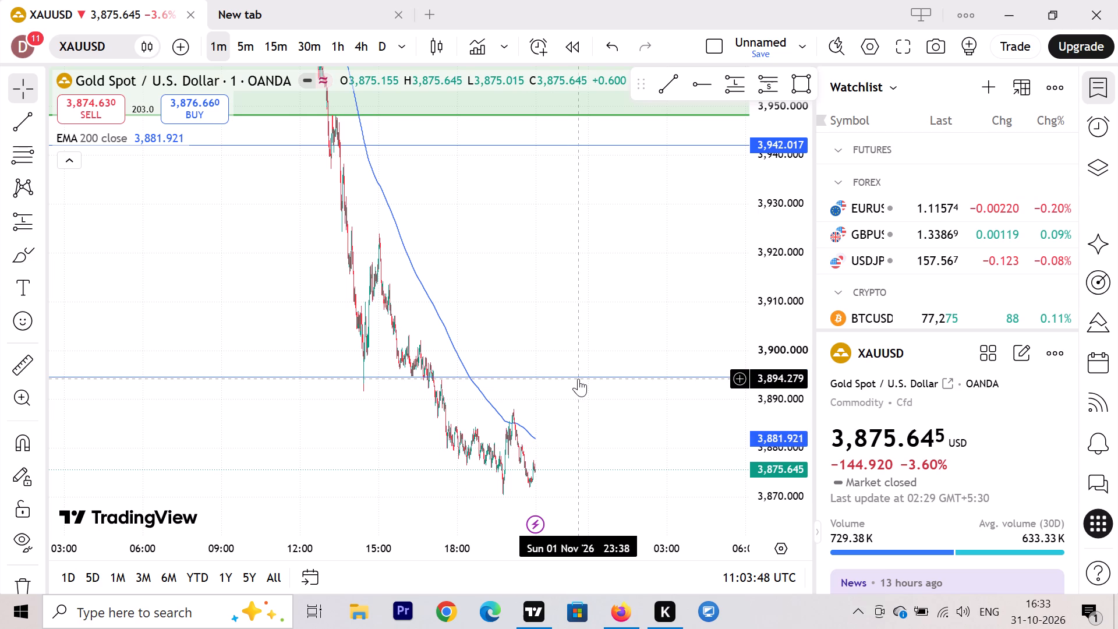
scroll(779, 434, "down", 3)
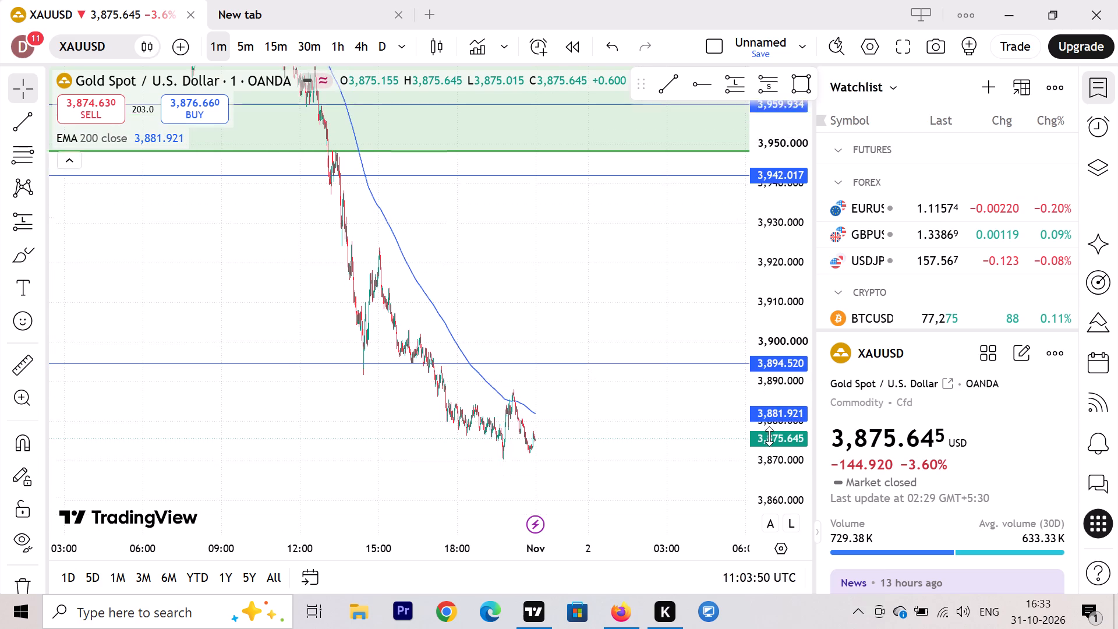
scroll(769, 436, "down", 4)
Switch the gold chart to the 5-minute timeframe.
left_click(244, 51)
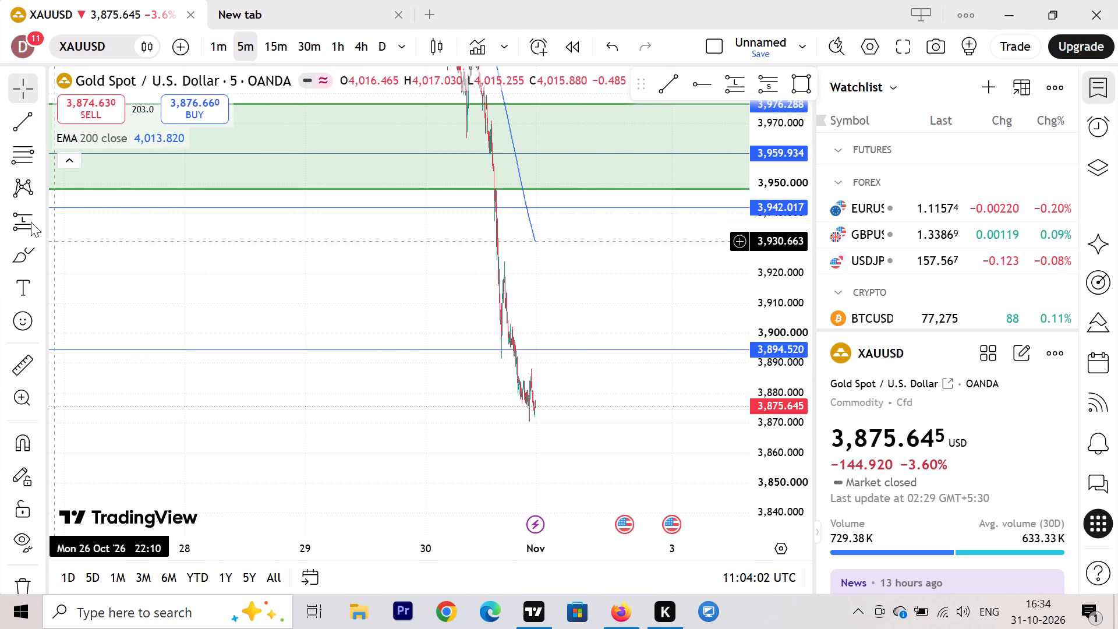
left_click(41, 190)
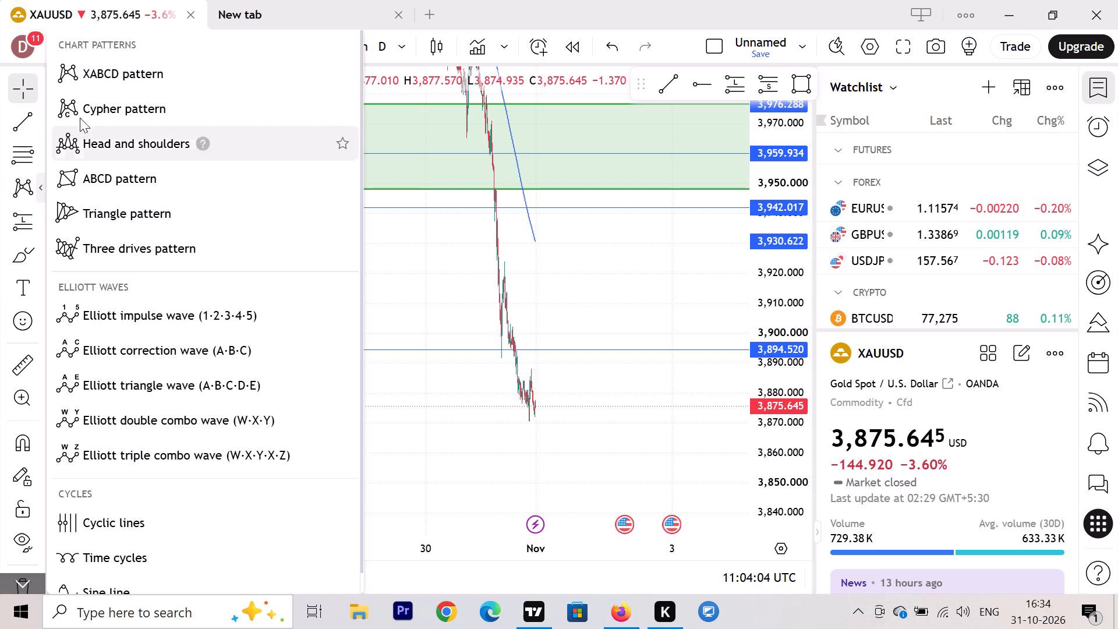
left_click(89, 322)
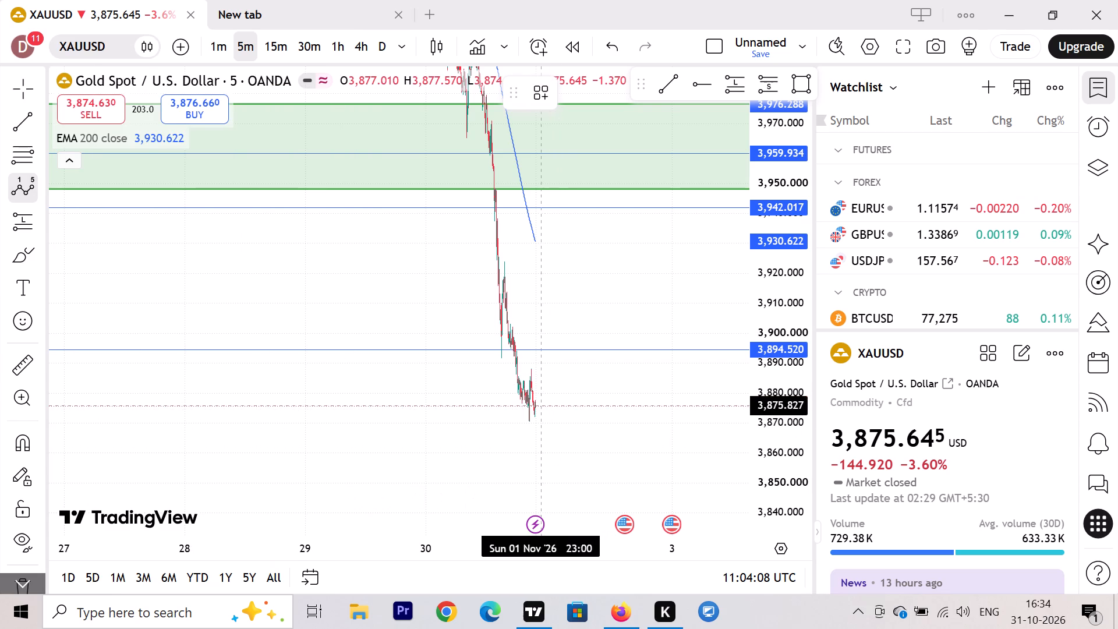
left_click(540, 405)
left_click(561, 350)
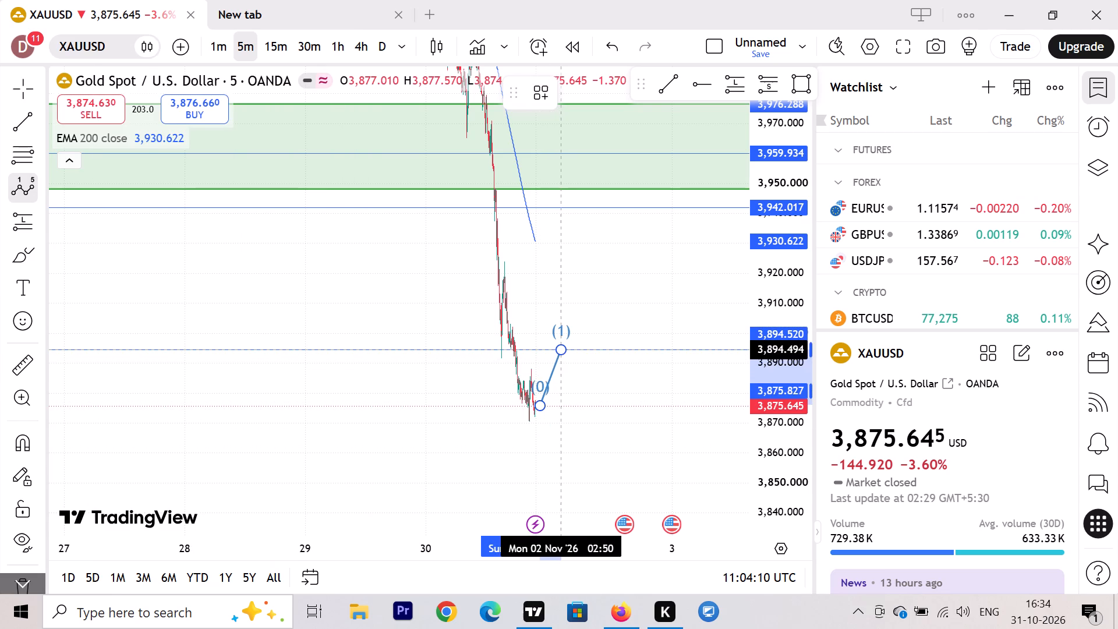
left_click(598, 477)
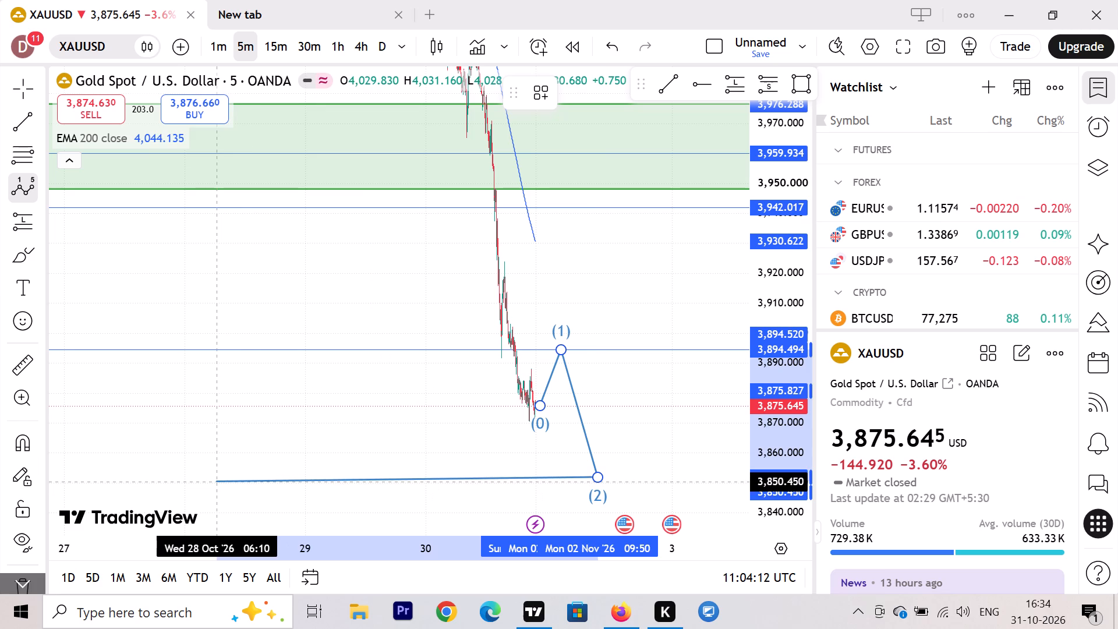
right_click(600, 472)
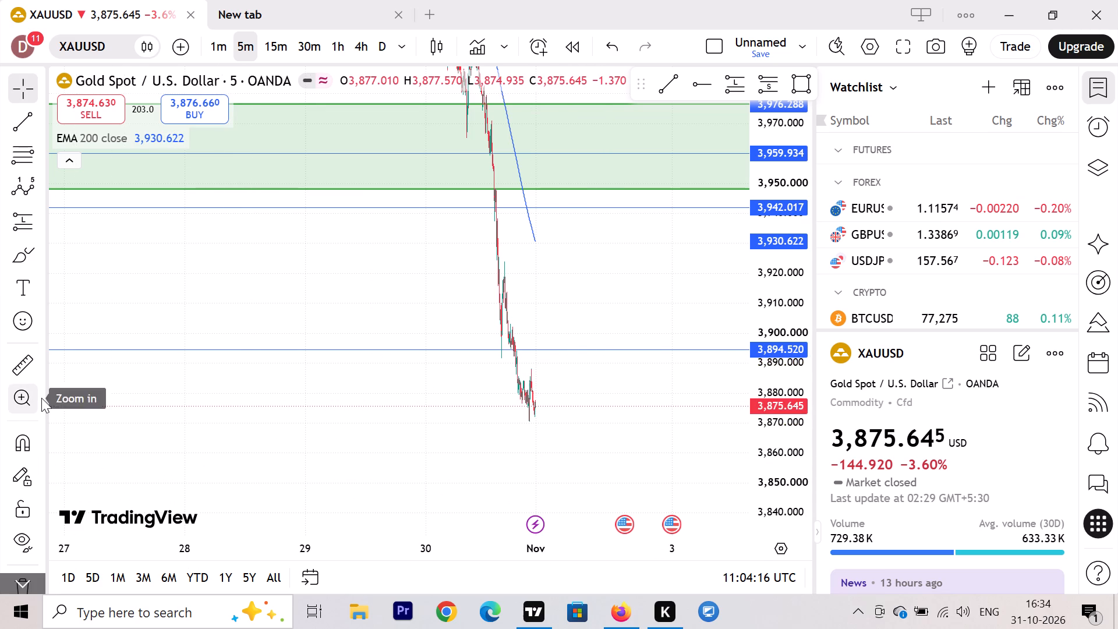
Examine the 30 October decline on the 5-minute chart, from the green zone past the 3,894.520 line to the final candles.
scroll(31, 400, "down", 4)
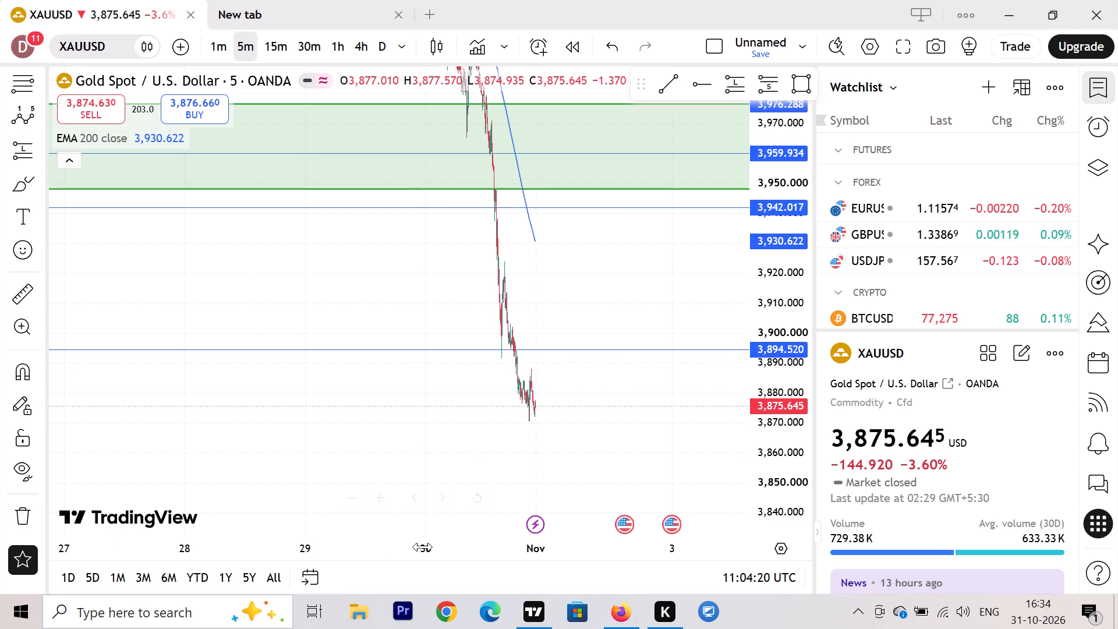
scroll(554, 471, "down", 3)
scroll(528, 443, "up", 9)
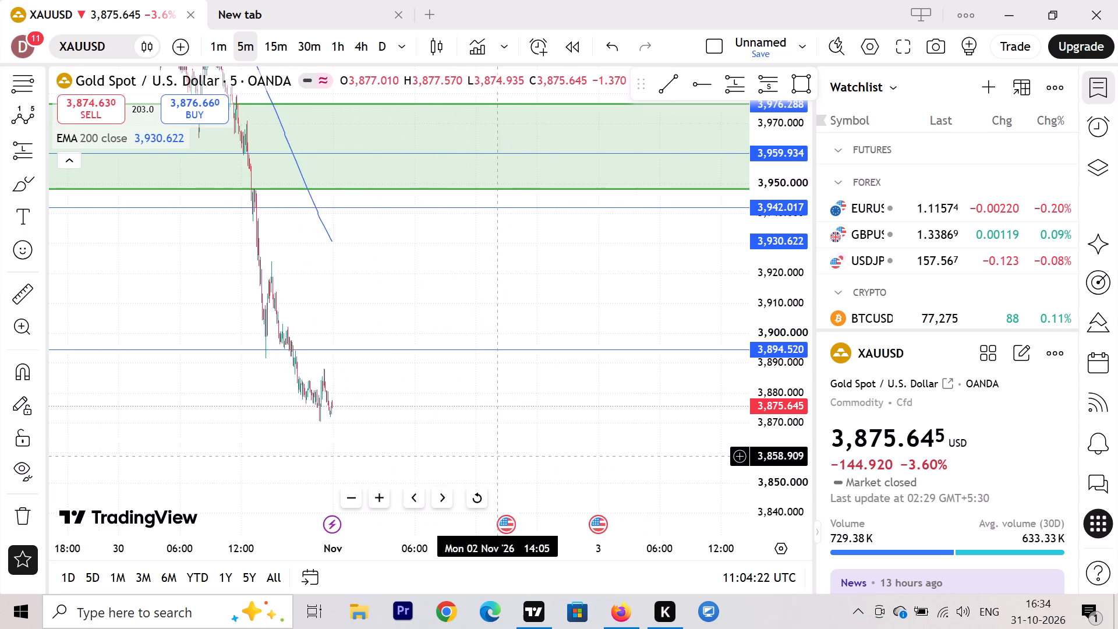
scroll(490, 457, "up", 4)
left_click_drag(196, 424, 504, 416)
scroll(409, 433, "up", 3)
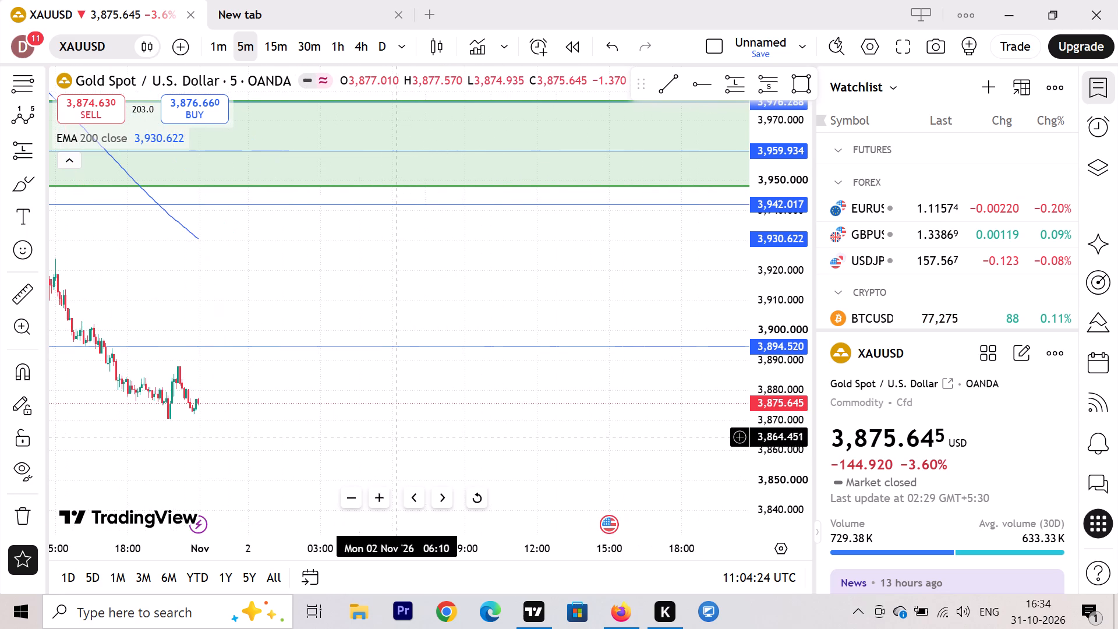
left_click_drag(349, 459, 458, 455)
left_click_drag(276, 444, 454, 462)
left_click_drag(282, 434, 496, 473)
scroll(780, 461, "up", 8)
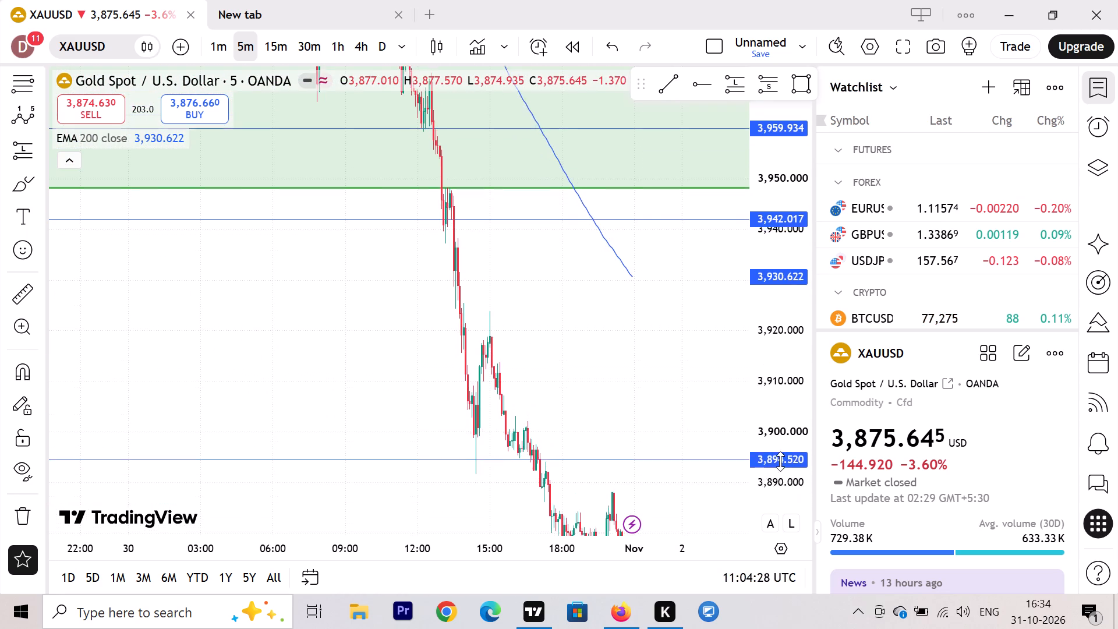
scroll(780, 461, "up", 1)
left_click_drag(608, 405, 621, 204)
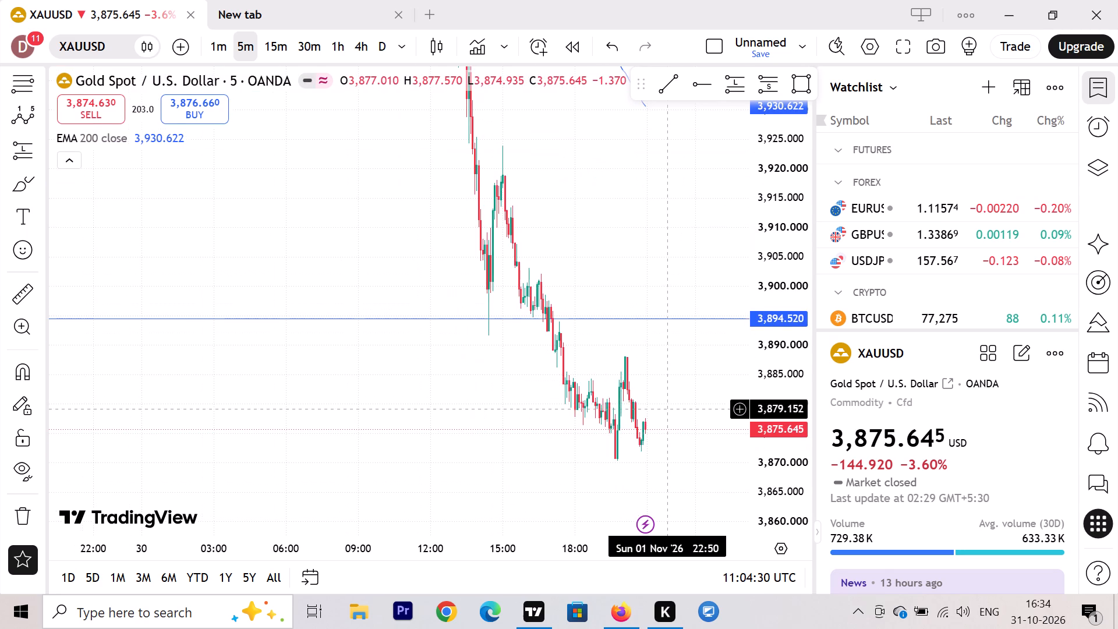
left_click_drag(667, 409, 677, 340)
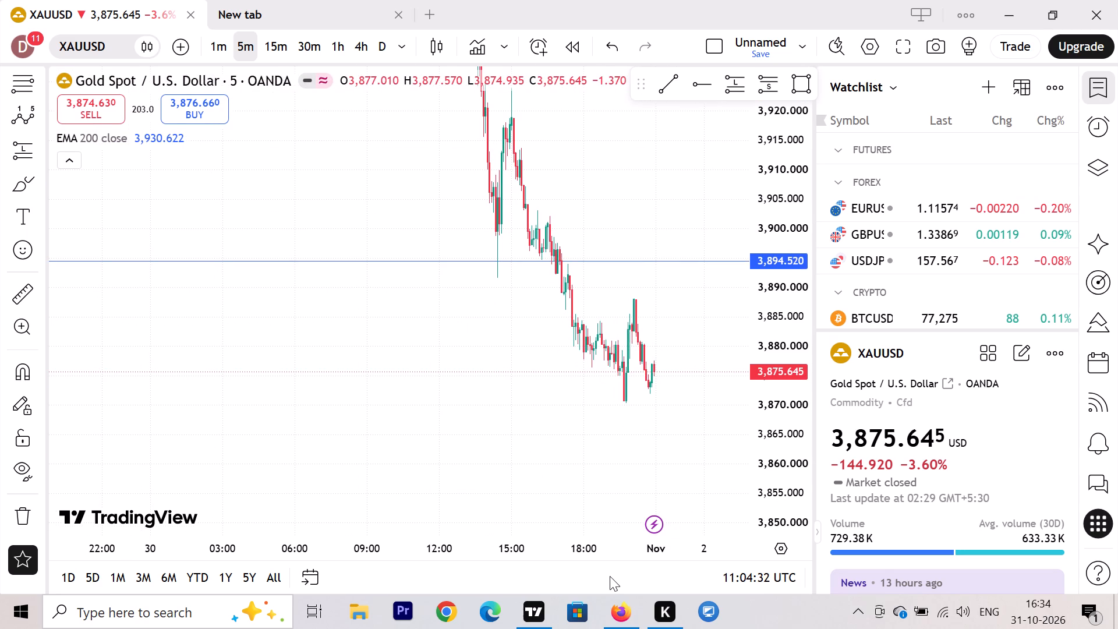
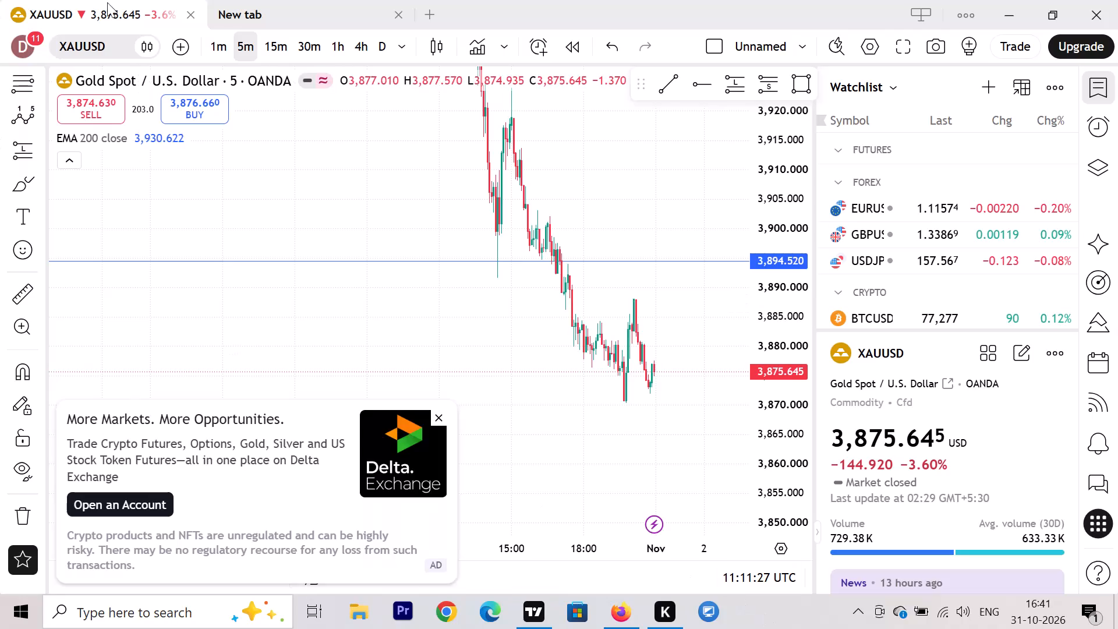
Switch the gold chart to the 1-hour timeframe and examine the decline from the green zone past the 3,894.520 line.
left_click(344, 47)
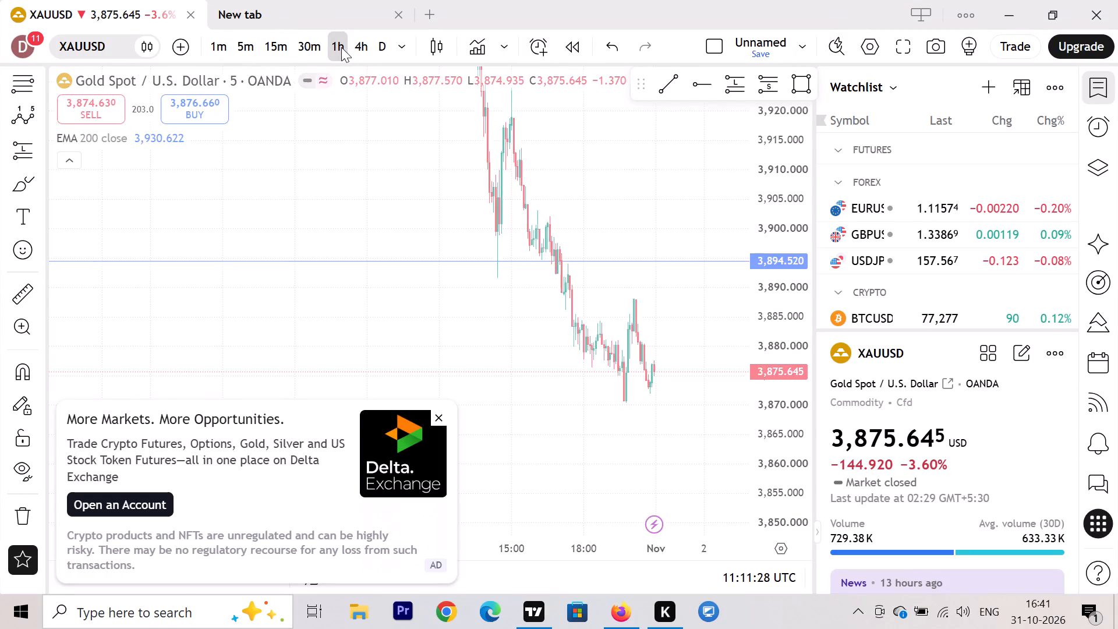
left_click_drag(475, 338, 487, 468)
scroll(782, 311, "down", 12)
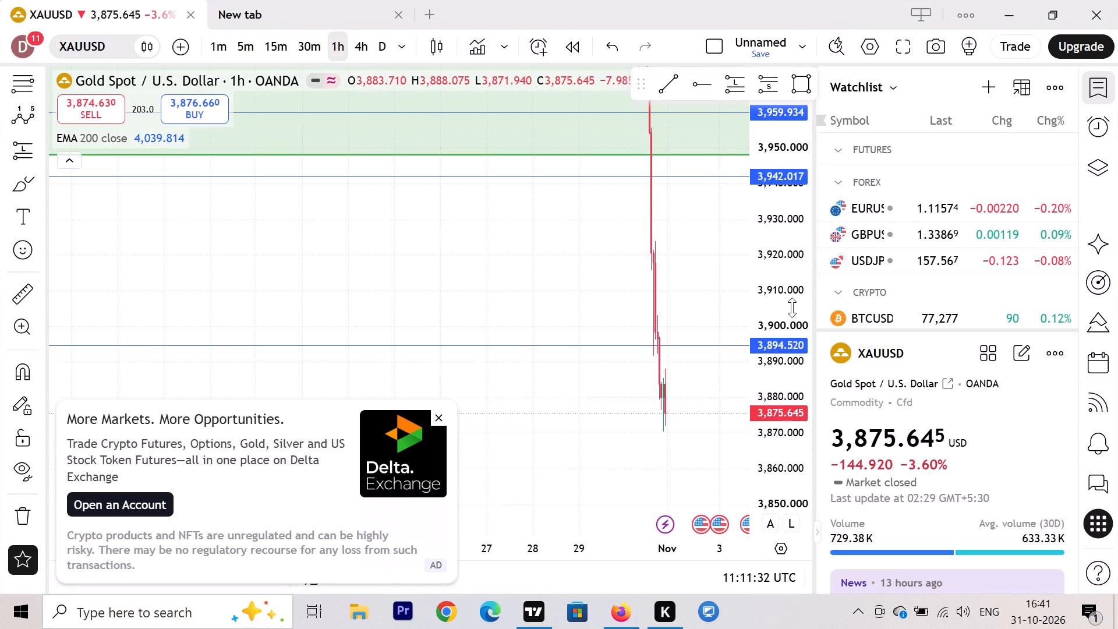
scroll(792, 308, "down", 18)
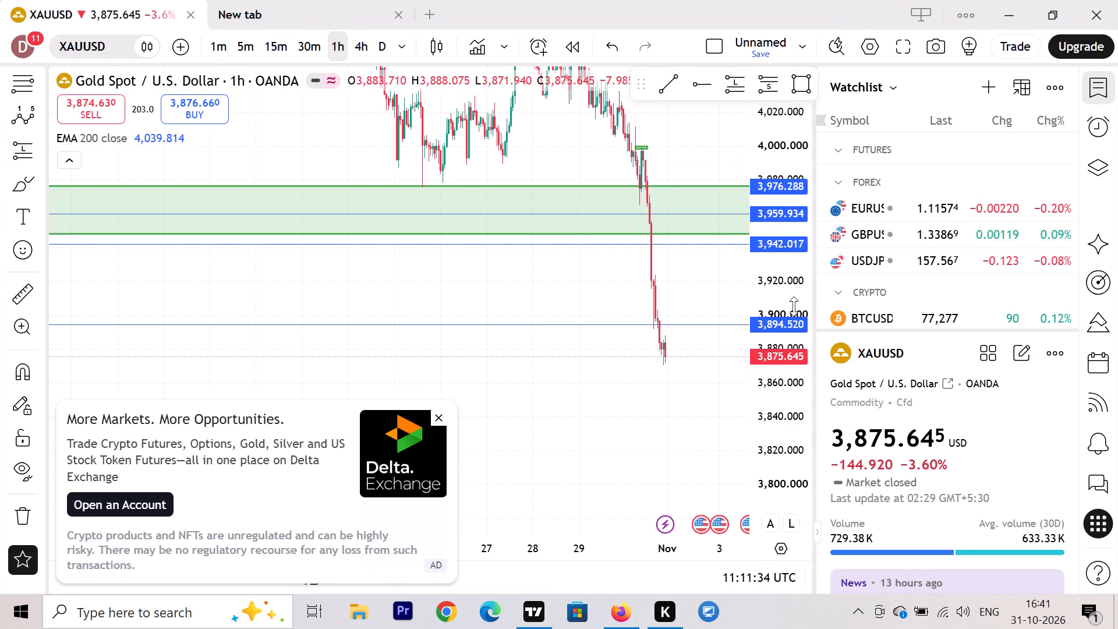
left_click_drag(614, 418, 625, 487)
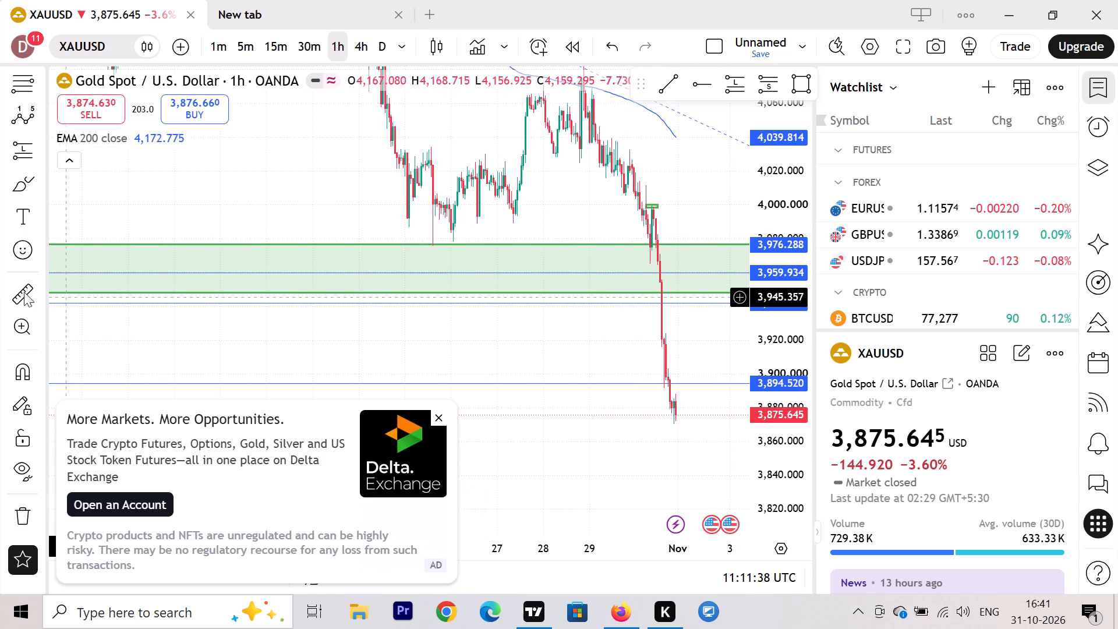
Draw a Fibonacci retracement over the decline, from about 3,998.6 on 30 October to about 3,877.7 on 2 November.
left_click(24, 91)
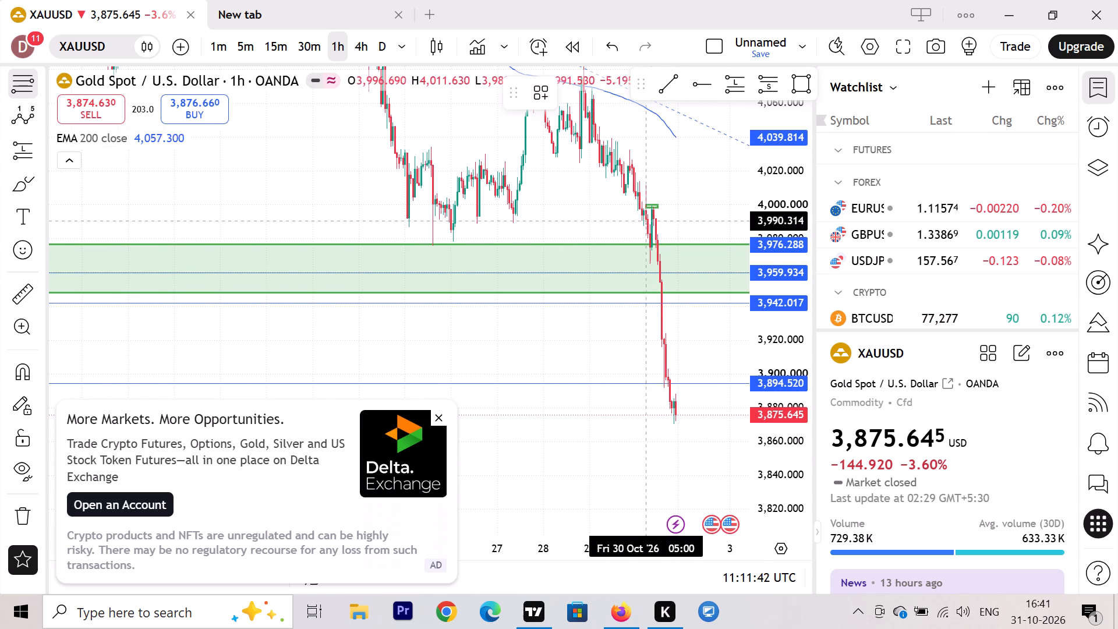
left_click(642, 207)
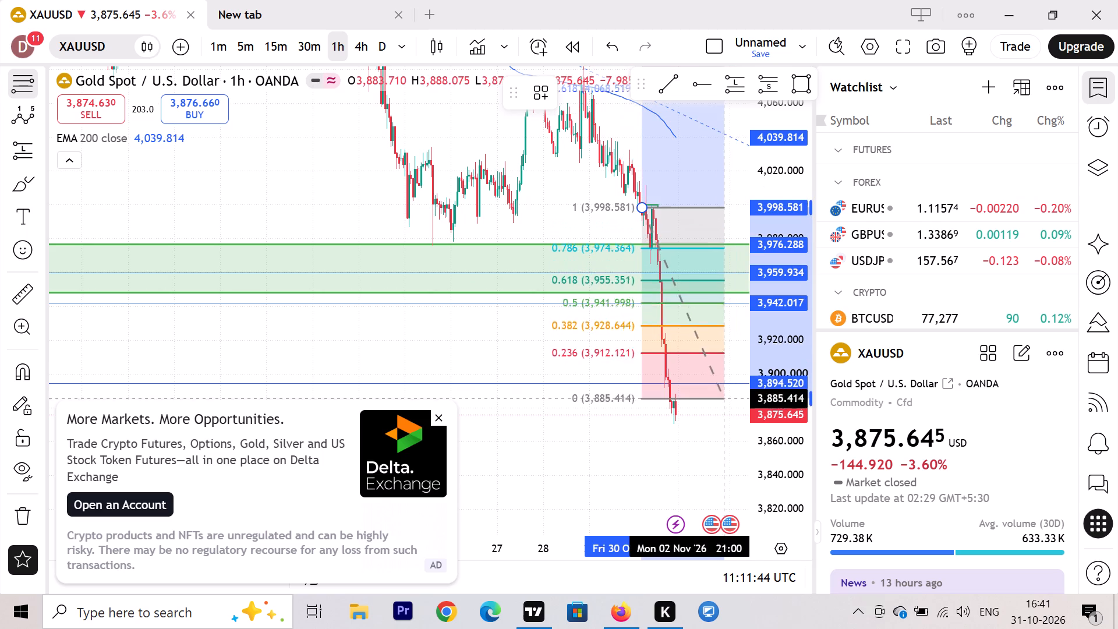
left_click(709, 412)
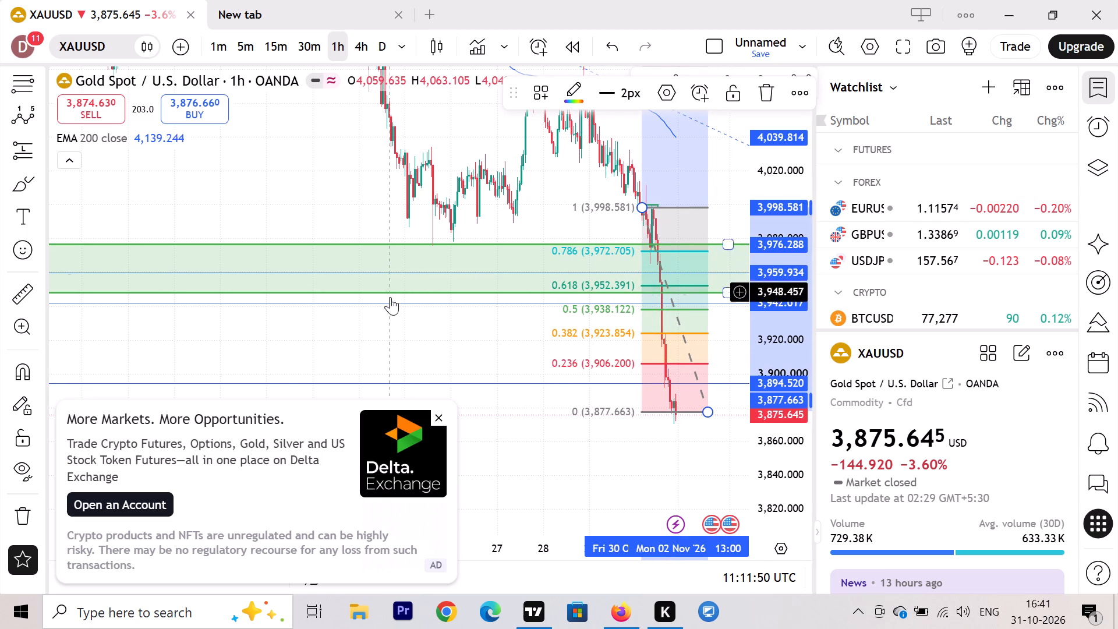
Move the horizontal line just below the green zone down to 3,938.122, level with the Fibonacci 0.5 level.
left_click_drag(393, 303, 392, 307)
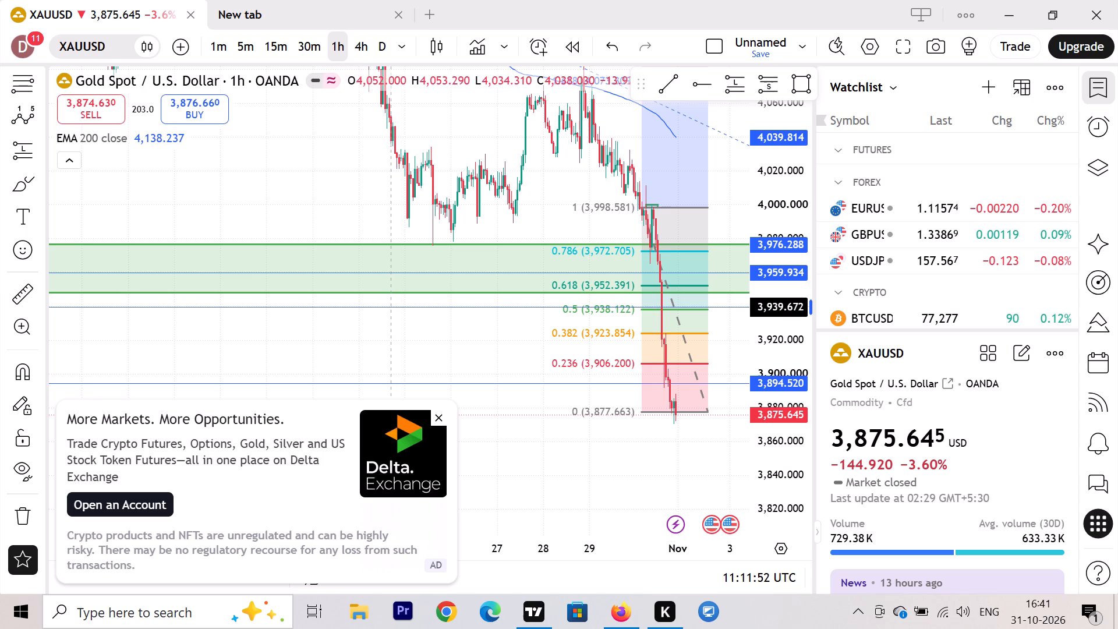
left_click_drag(392, 307, 394, 309)
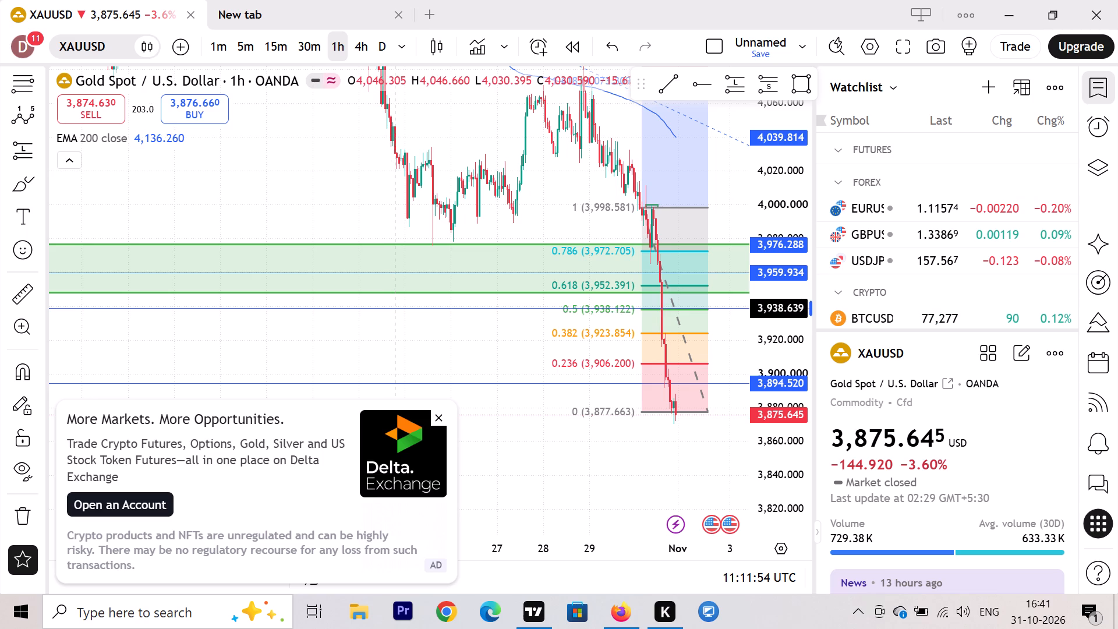
left_click_drag(394, 309, 398, 313)
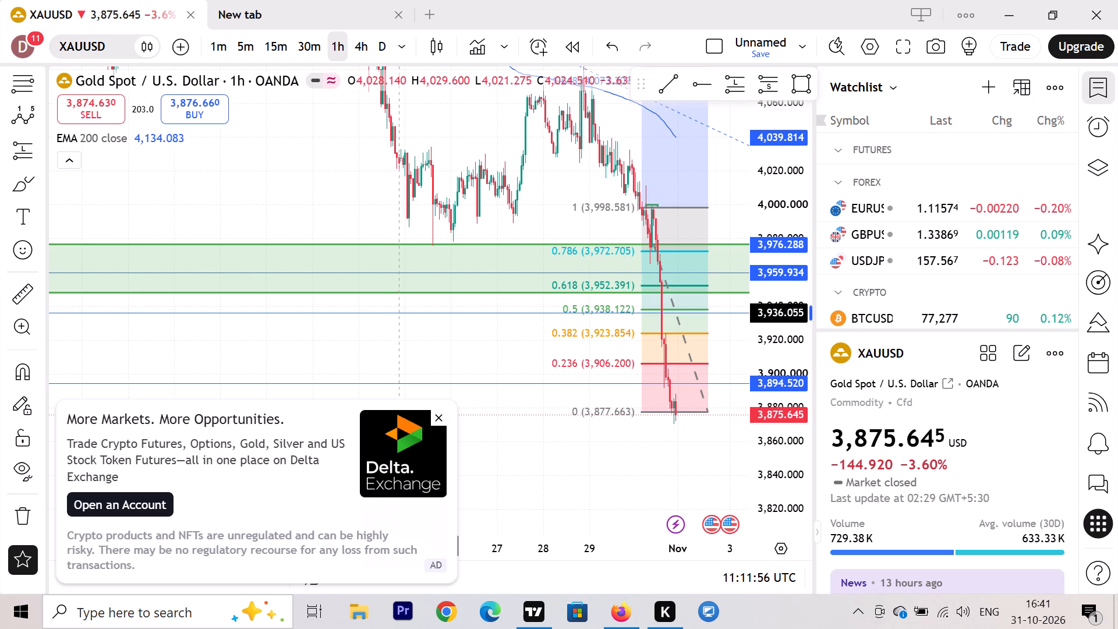
left_click_drag(398, 313, 398, 310)
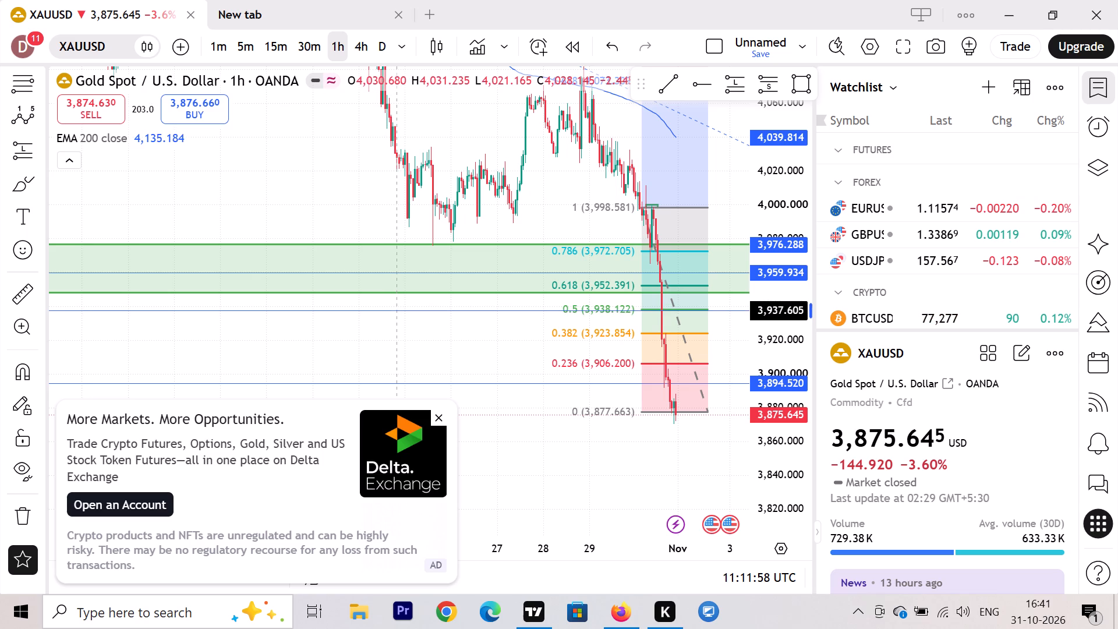
left_click_drag(398, 310, 393, 310)
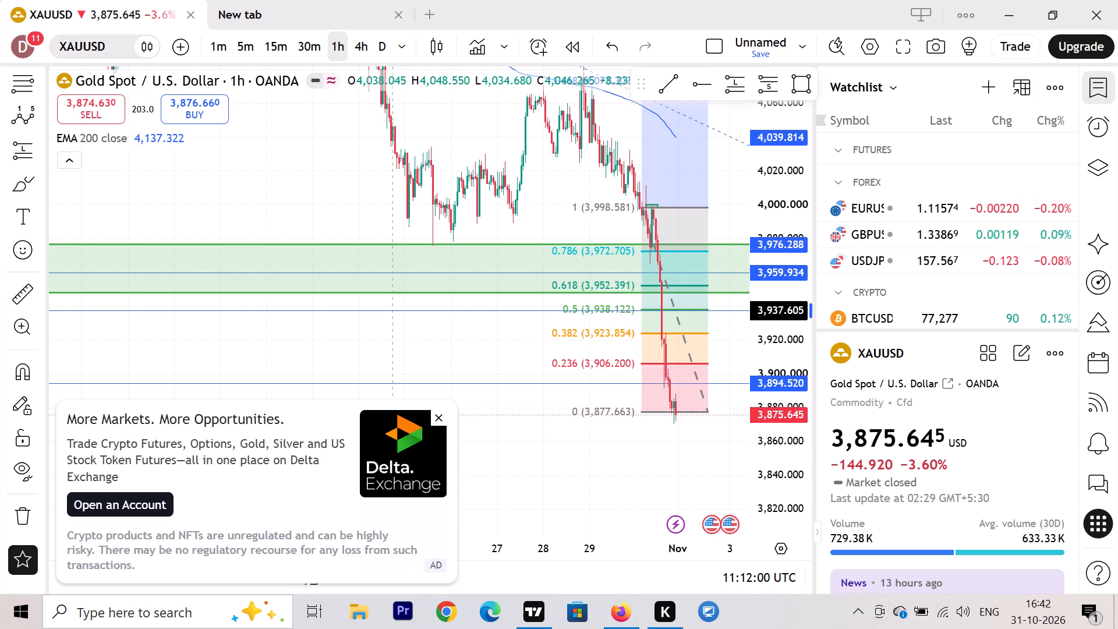
left_click_drag(393, 310, 391, 309)
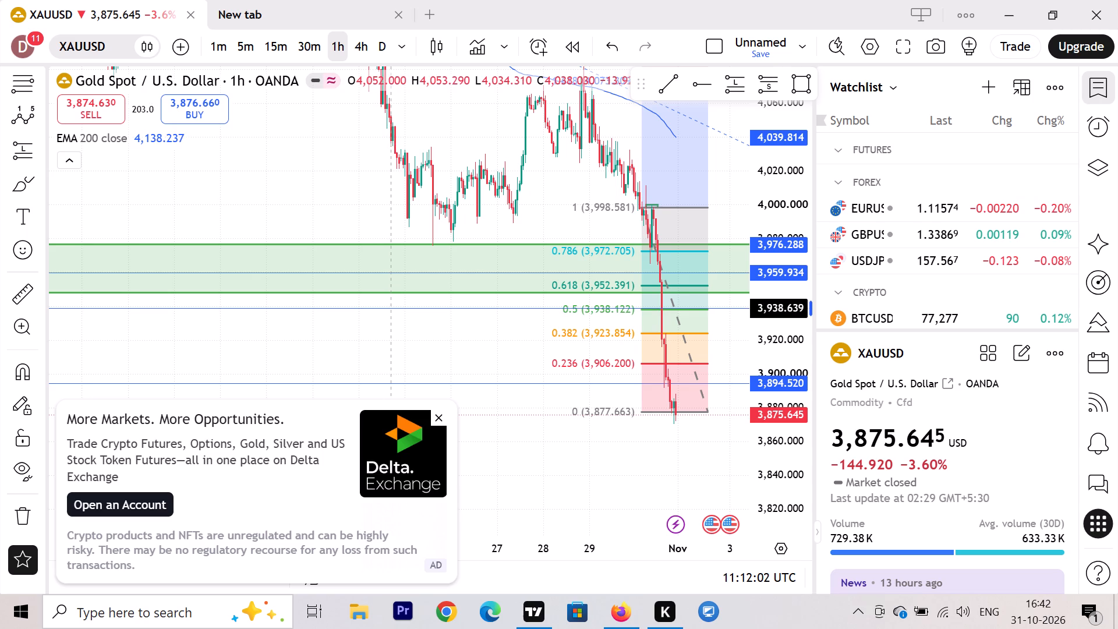
left_click_drag(391, 309, 389, 309)
left_click_drag(401, 357, 413, 354)
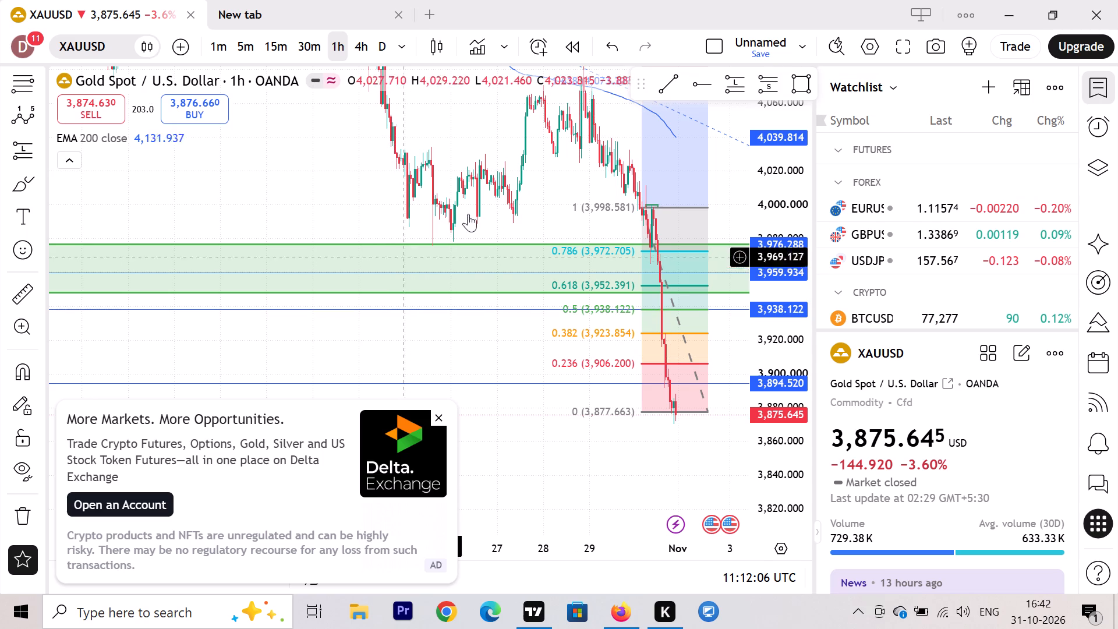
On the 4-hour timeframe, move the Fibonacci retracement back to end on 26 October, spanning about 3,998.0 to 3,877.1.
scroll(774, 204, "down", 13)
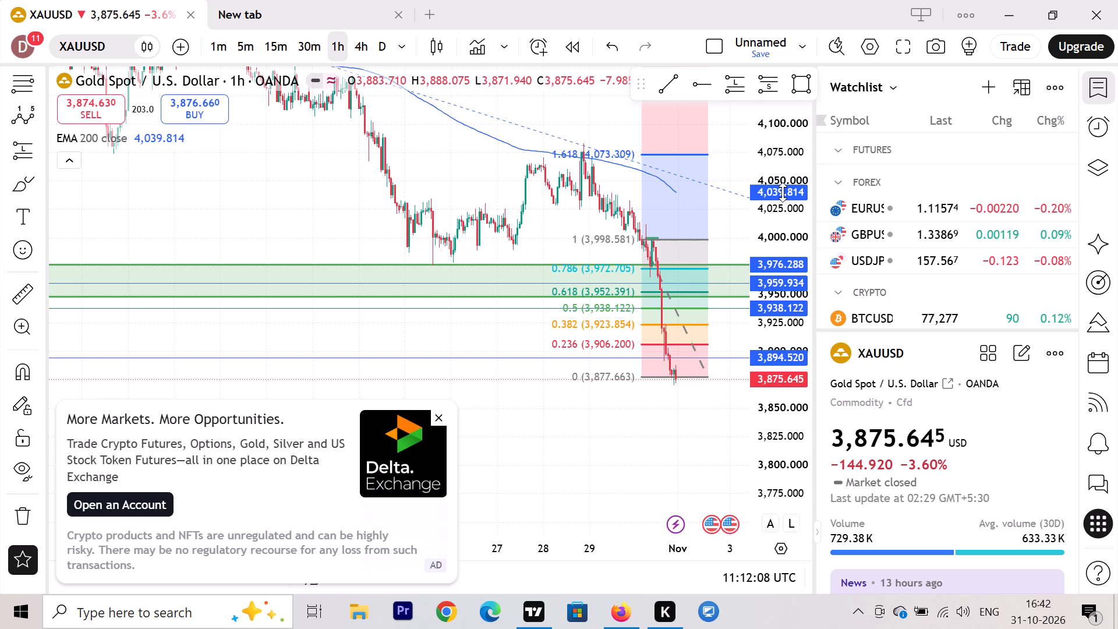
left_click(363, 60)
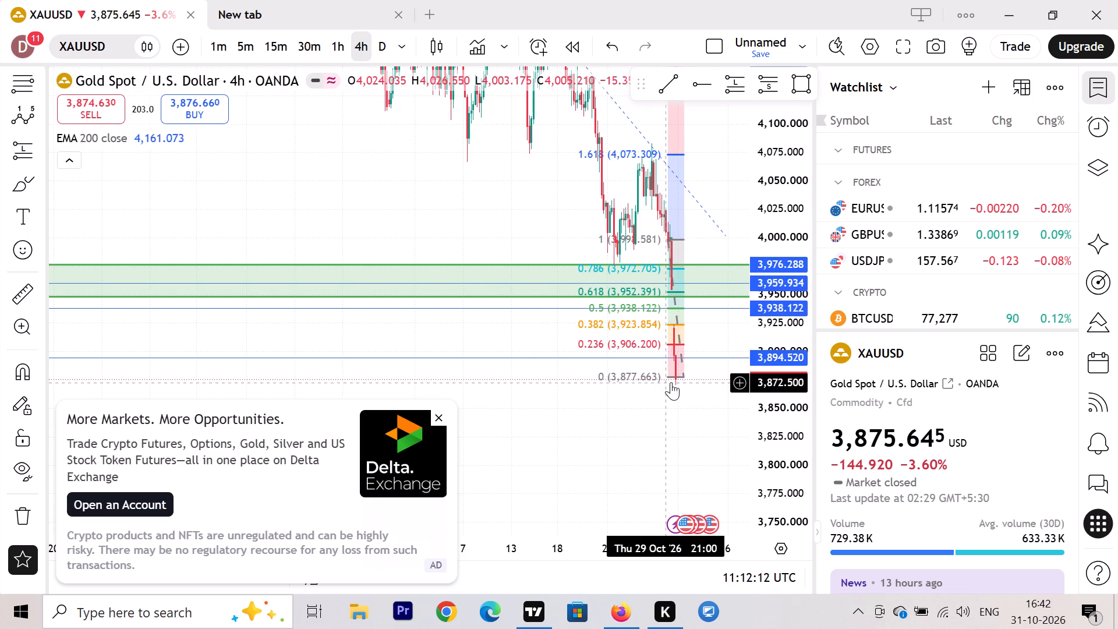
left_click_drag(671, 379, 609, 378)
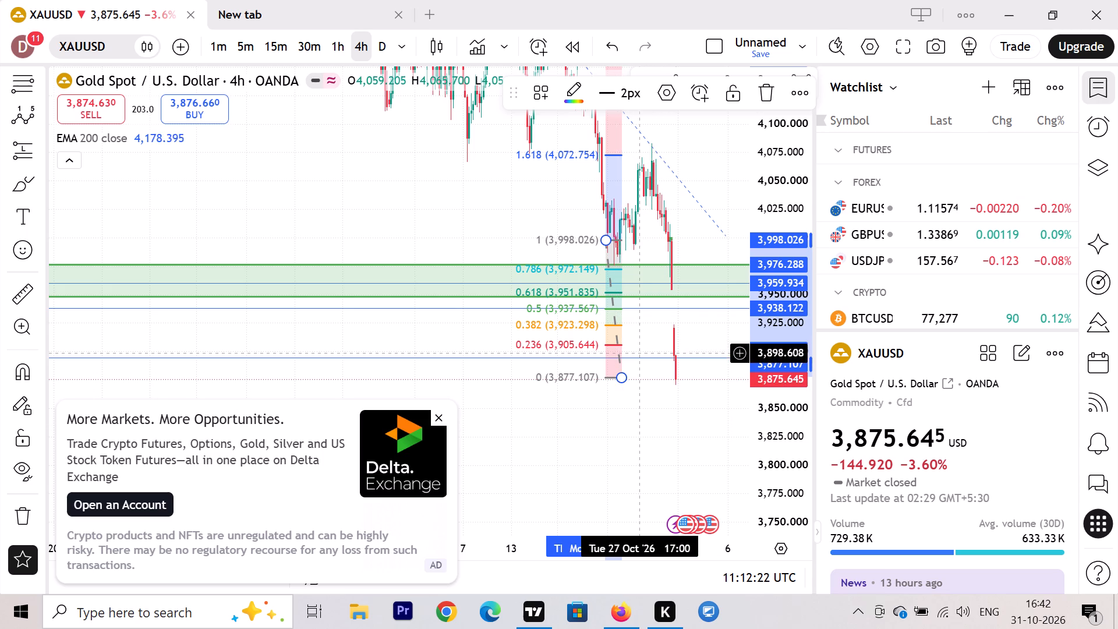
Measure the price gap in the decline from about 3,955.4 to about 3,922.4, and clear the measurement.
left_click(13, 293)
left_click(656, 289)
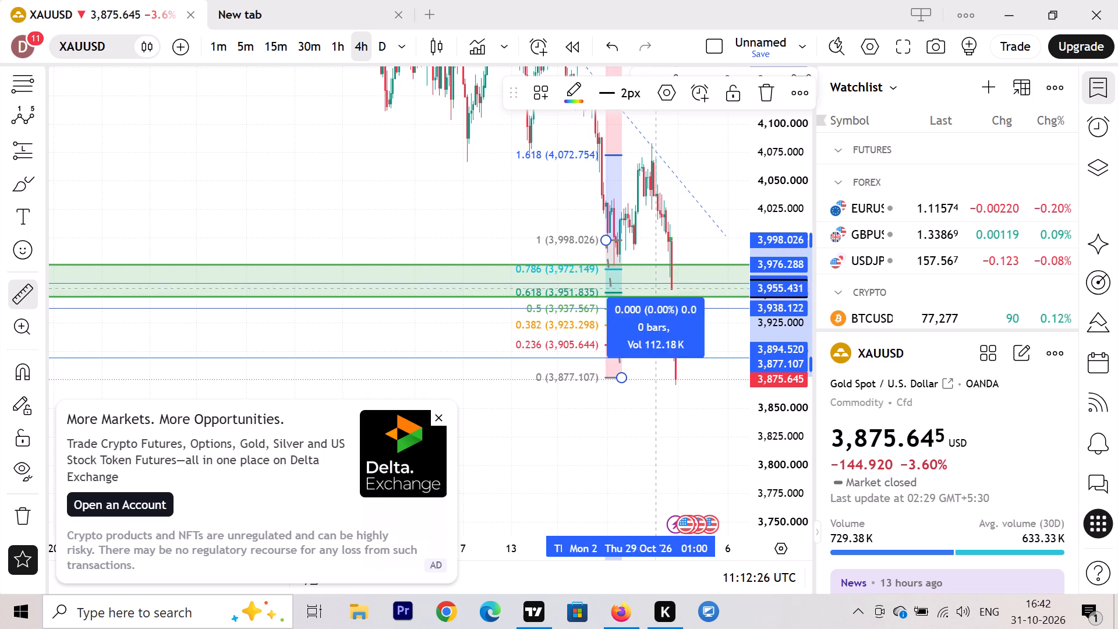
left_click(705, 326)
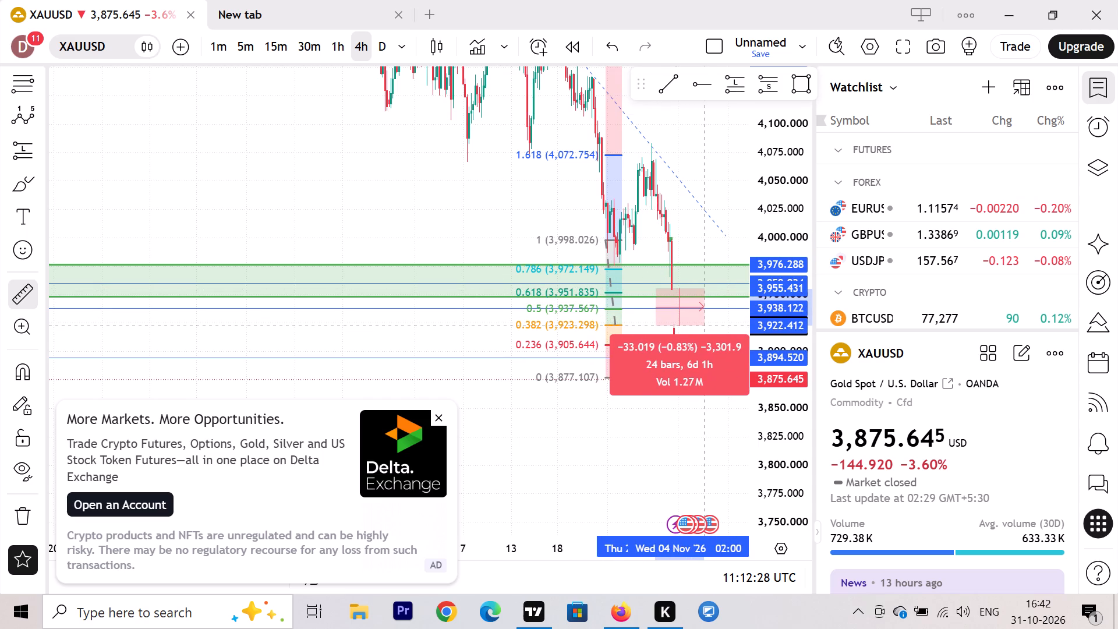
left_click(723, 462)
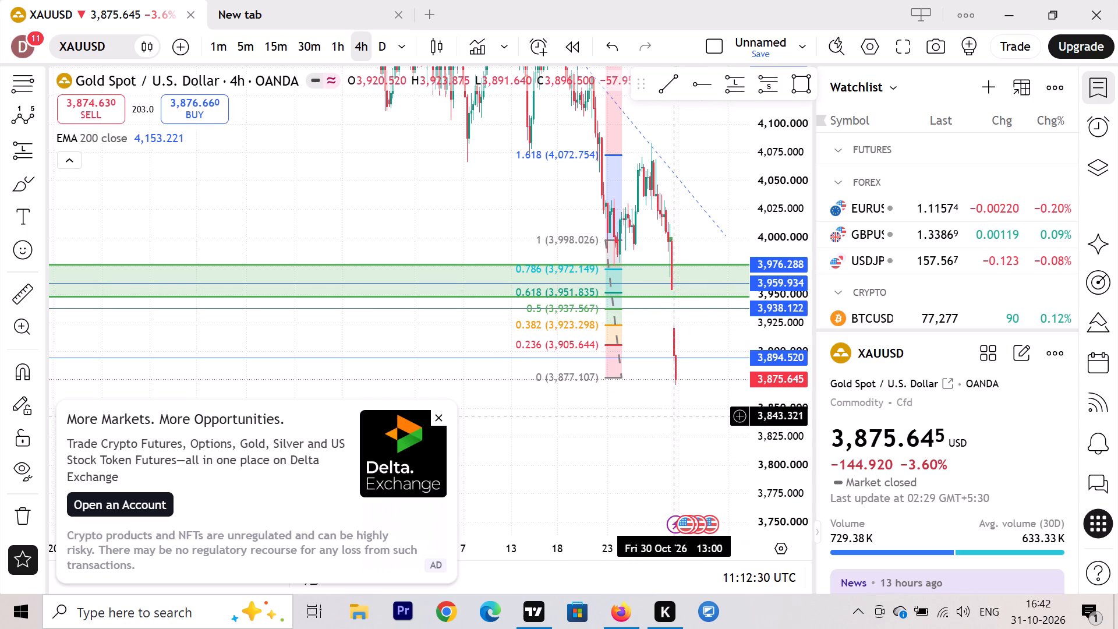
Switch the gold chart through the 1-hour and 4-hour timeframes to the daily timeframe.
left_click(338, 54)
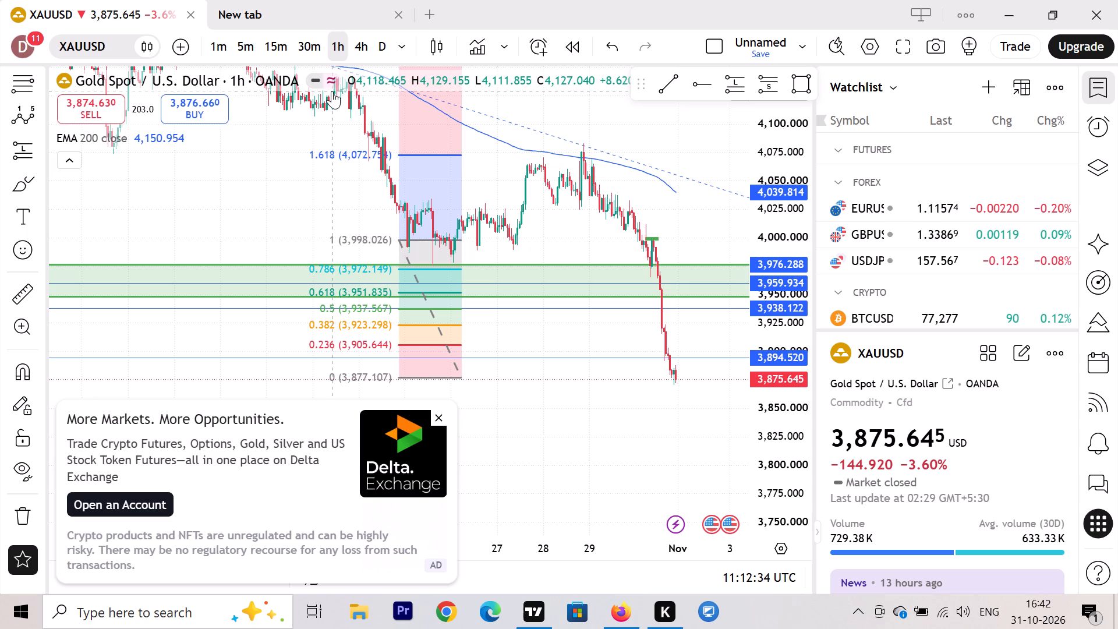
left_click(358, 51)
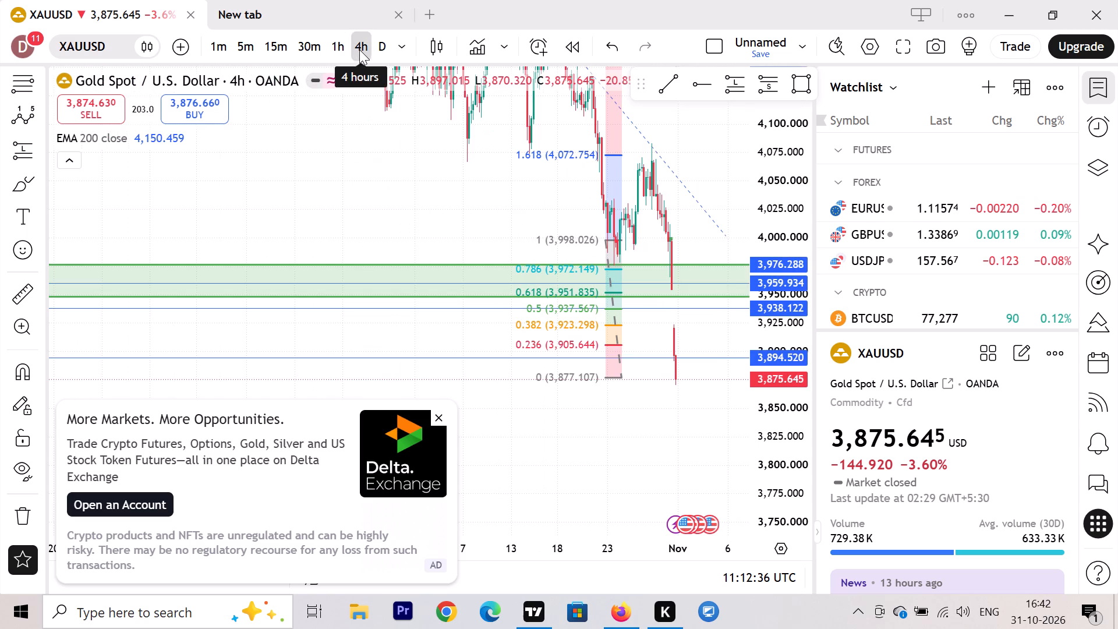
left_click(383, 44)
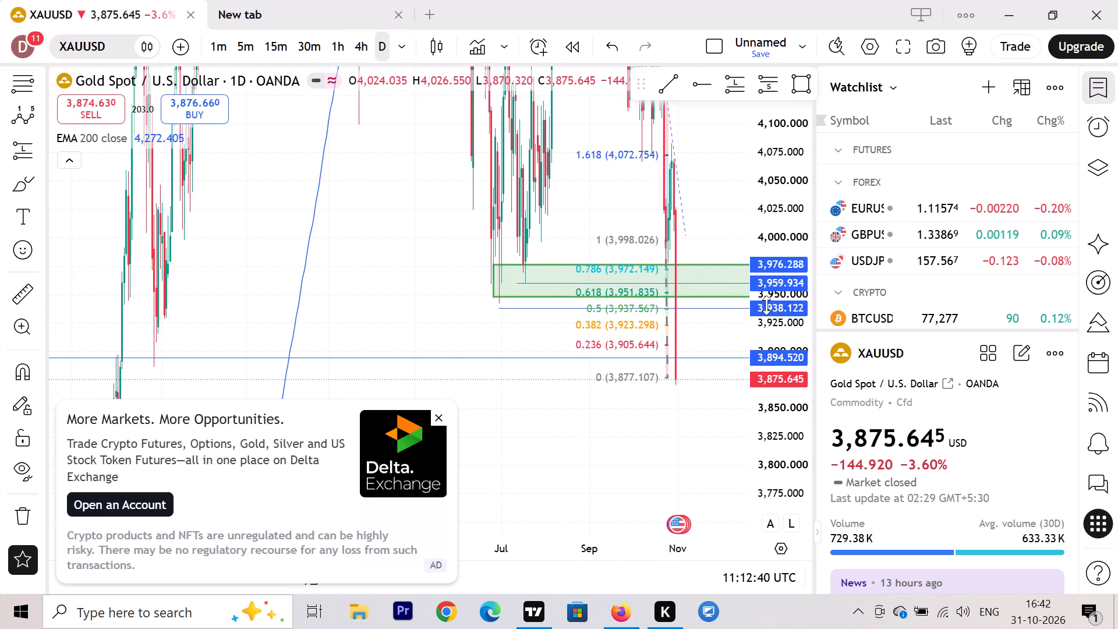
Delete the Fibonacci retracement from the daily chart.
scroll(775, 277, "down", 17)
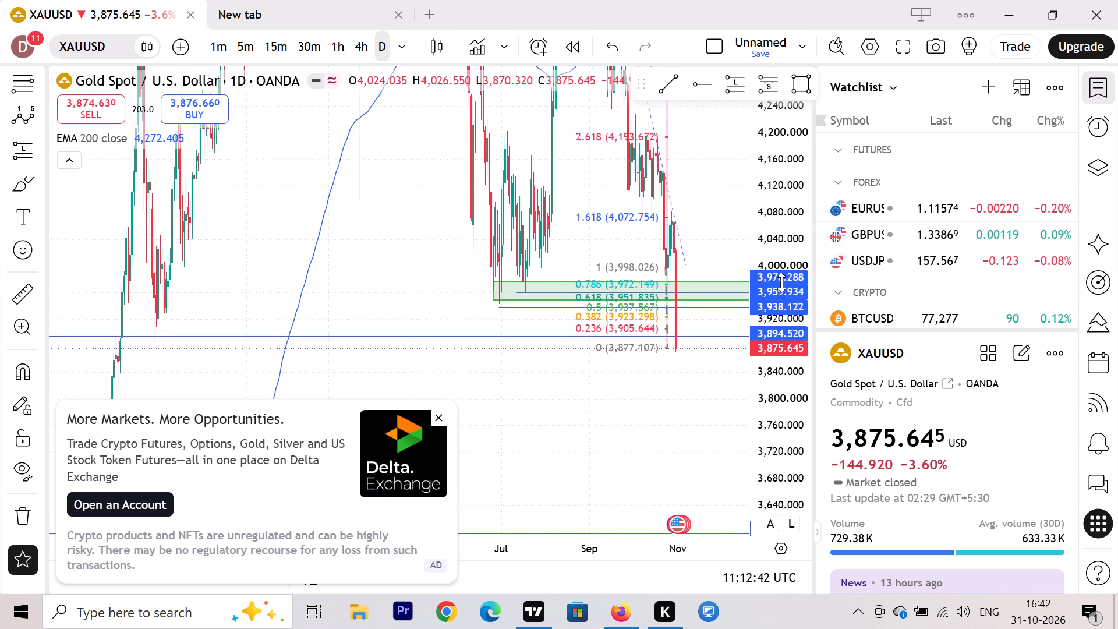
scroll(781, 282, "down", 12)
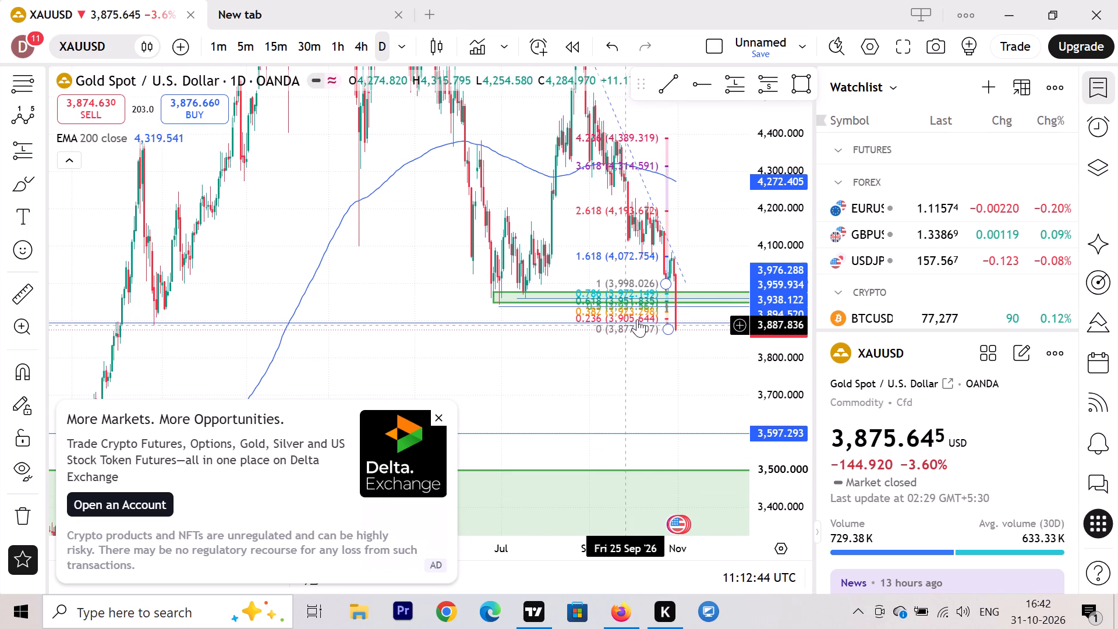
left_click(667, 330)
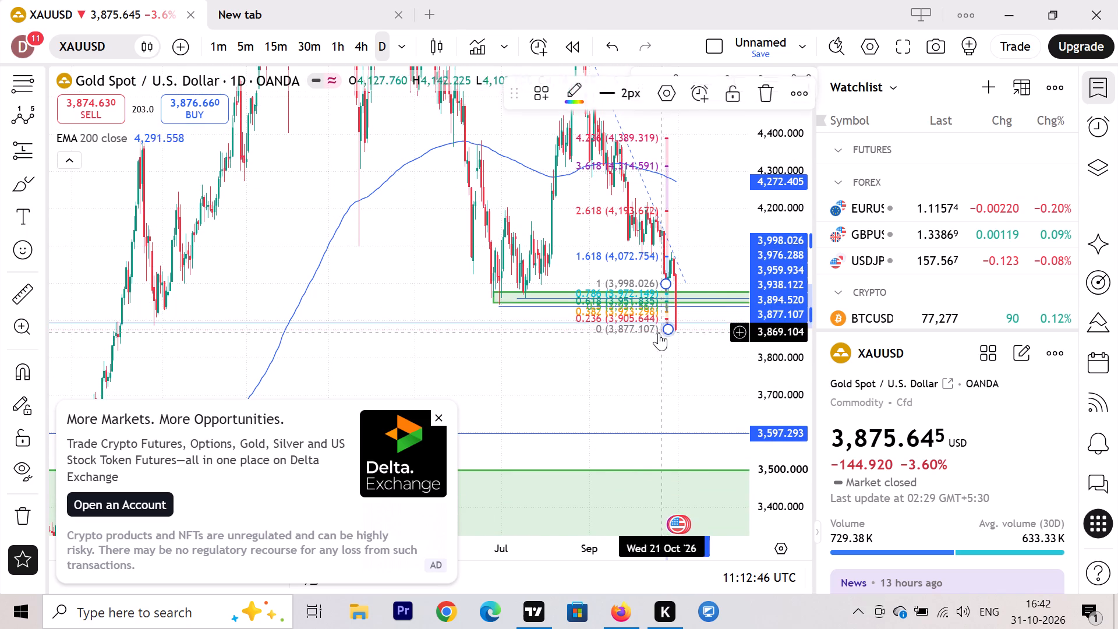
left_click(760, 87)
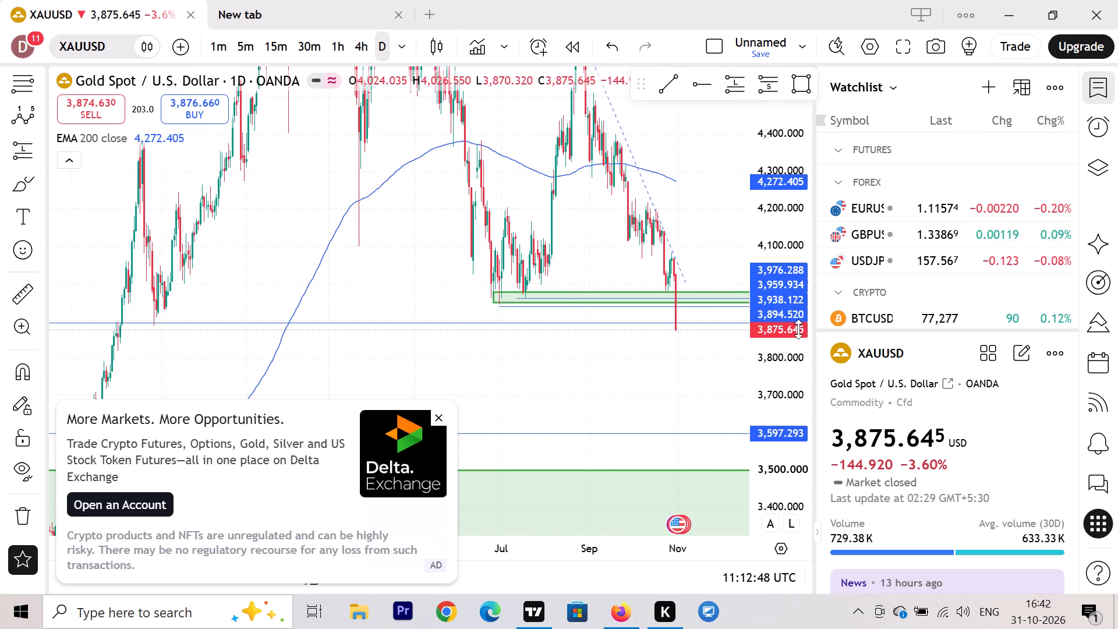
Measure the daily fall from about 4,027 to about 3,874, from 23 October to 23 November, and clear it.
scroll(791, 321, "up", 15)
scroll(701, 412, "up", 4)
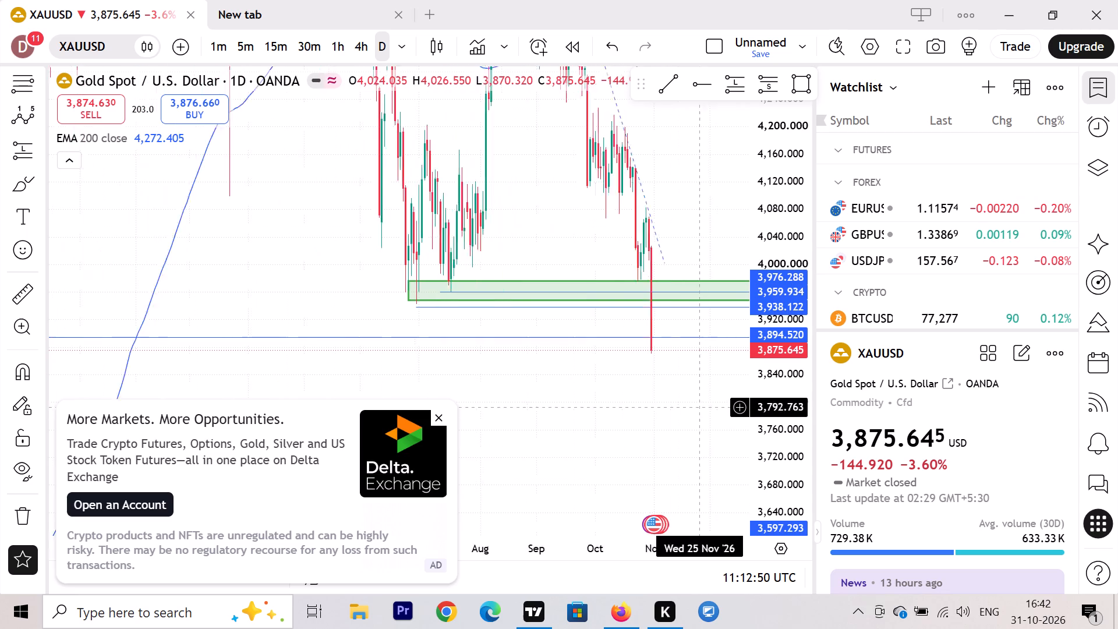
scroll(695, 402, "up", 4)
left_click(24, 297)
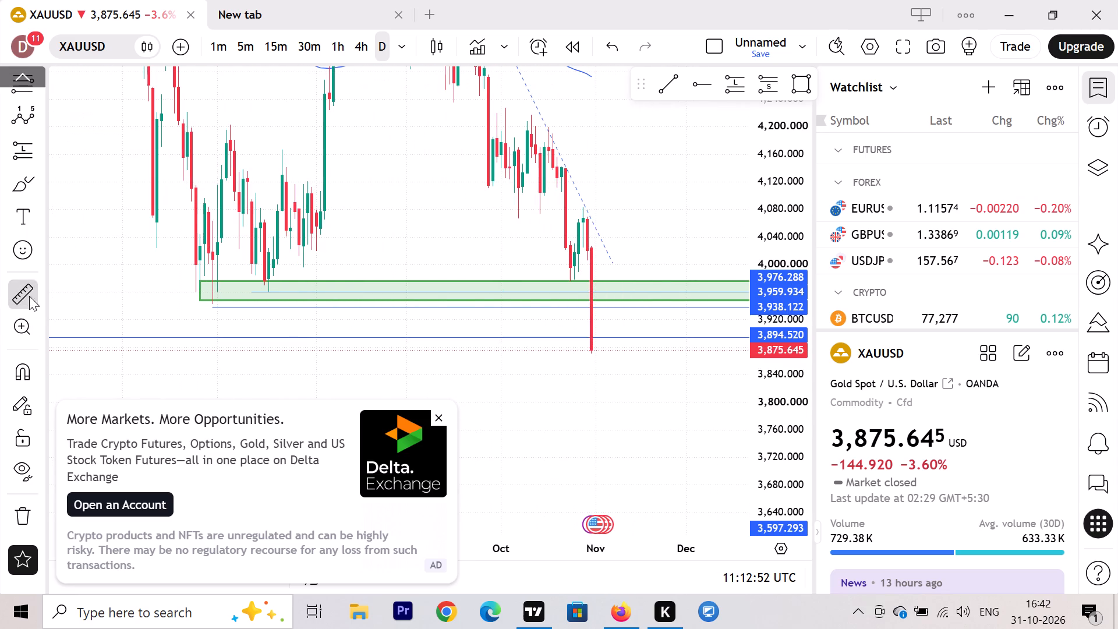
left_click(569, 246)
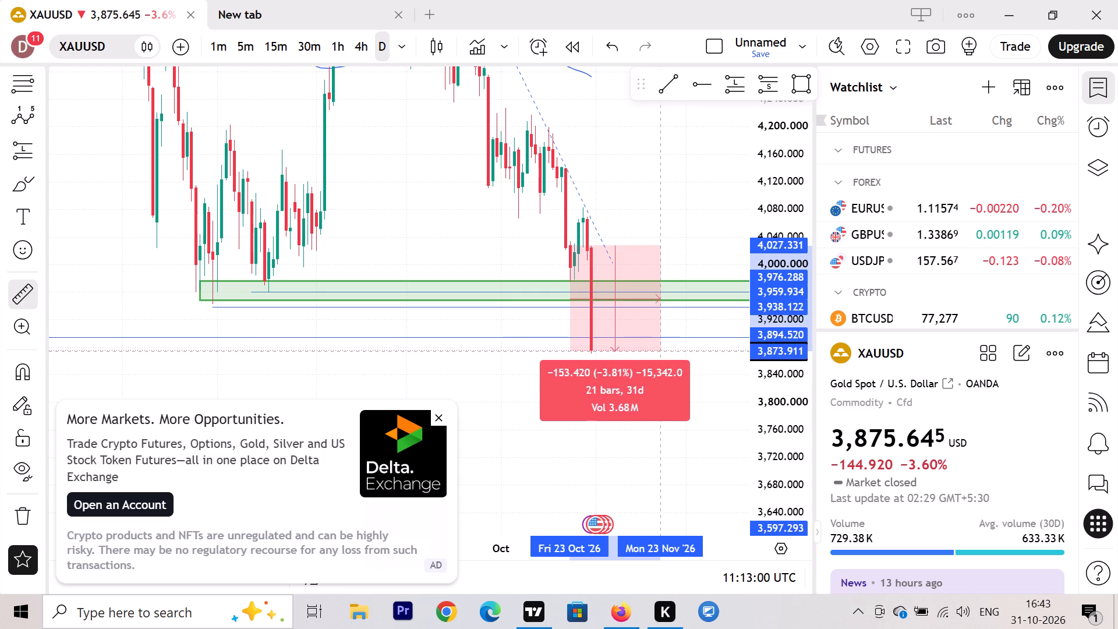
left_click(661, 352)
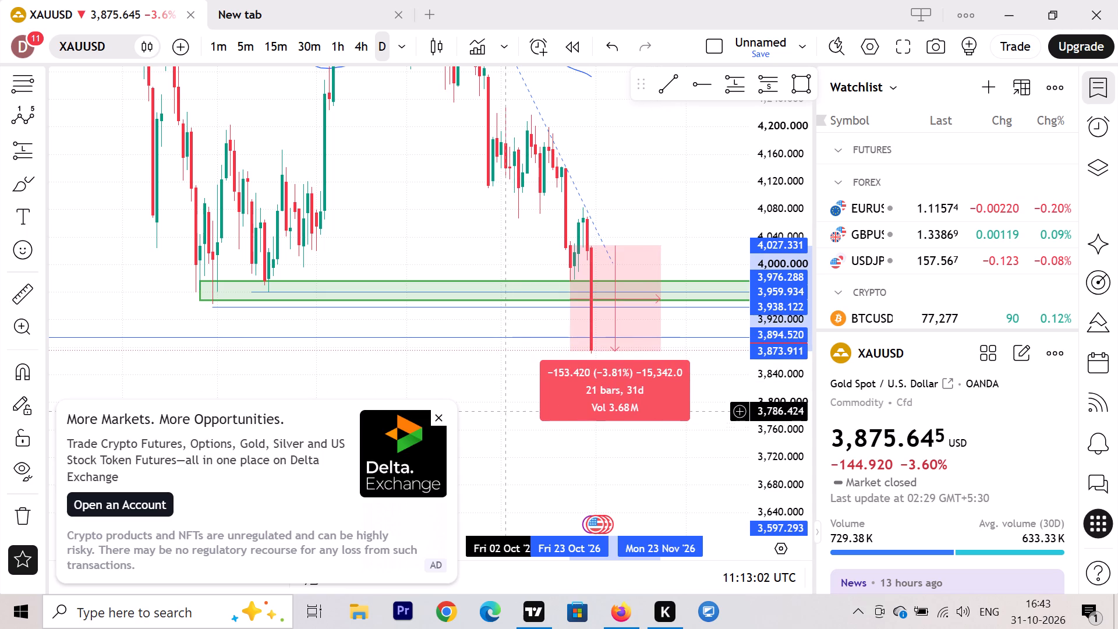
left_click(506, 411)
Examine the daily chart's wider history around the 3,894.520 and 3,597.293 lines and the lower green zone.
scroll(504, 395, "down", 16)
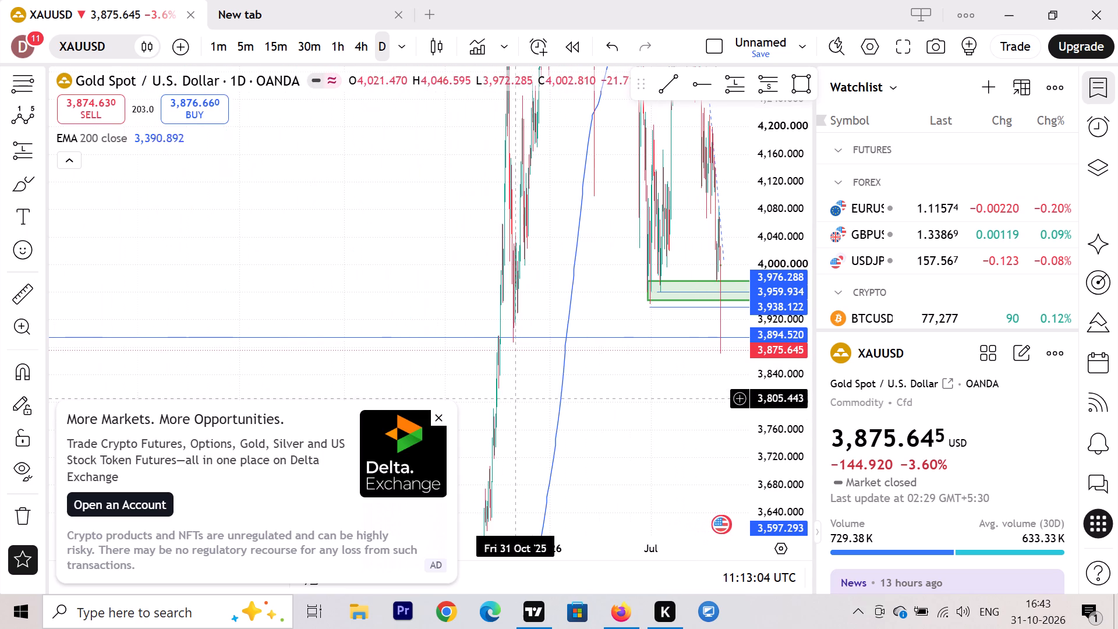
scroll(787, 359, "down", 14)
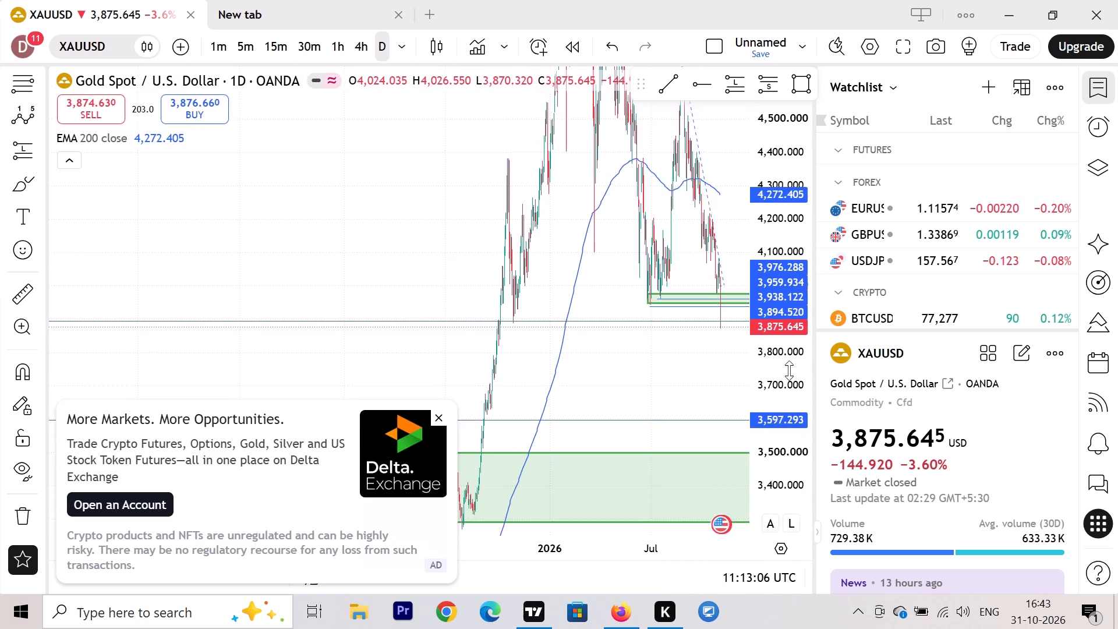
scroll(789, 370, "down", 7)
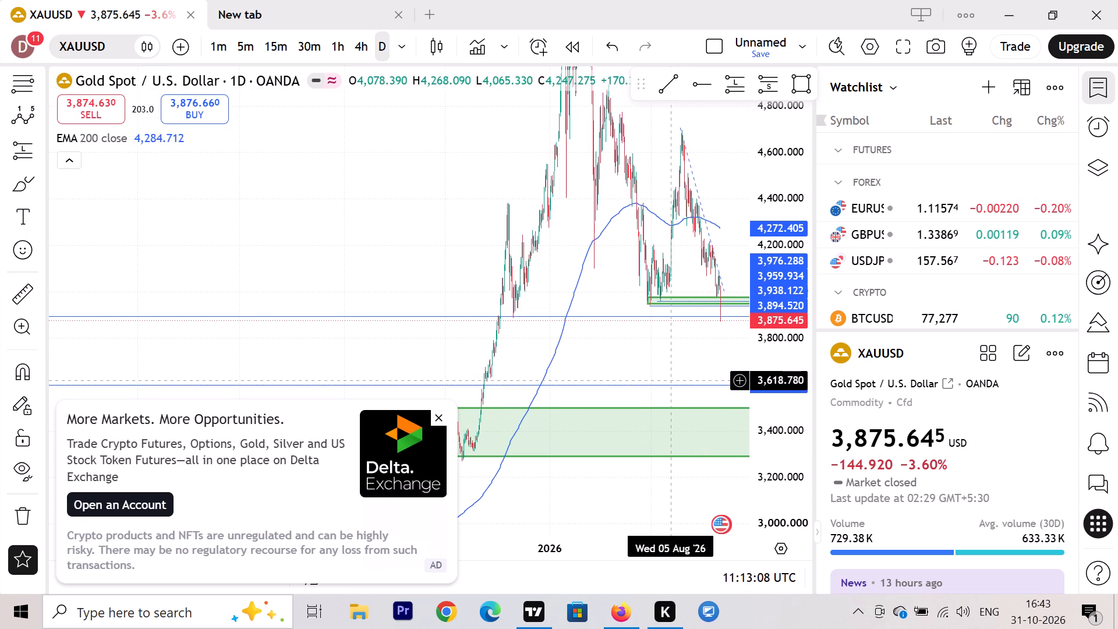
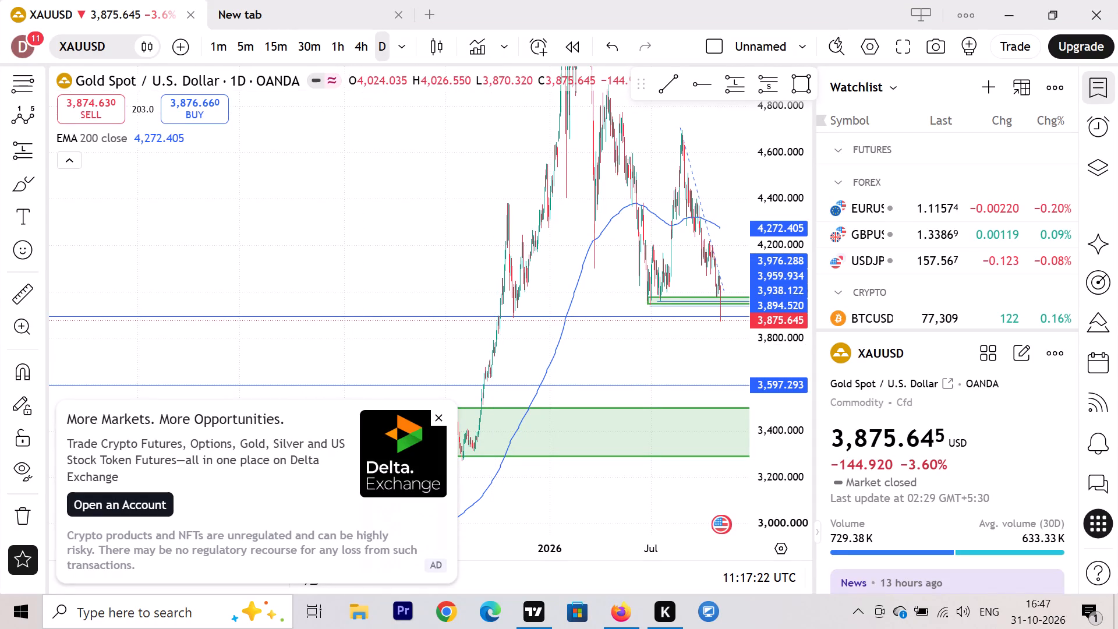
Switch the gold chart from the daily through the 4-hour to the 1-hour timeframe.
left_click(361, 51)
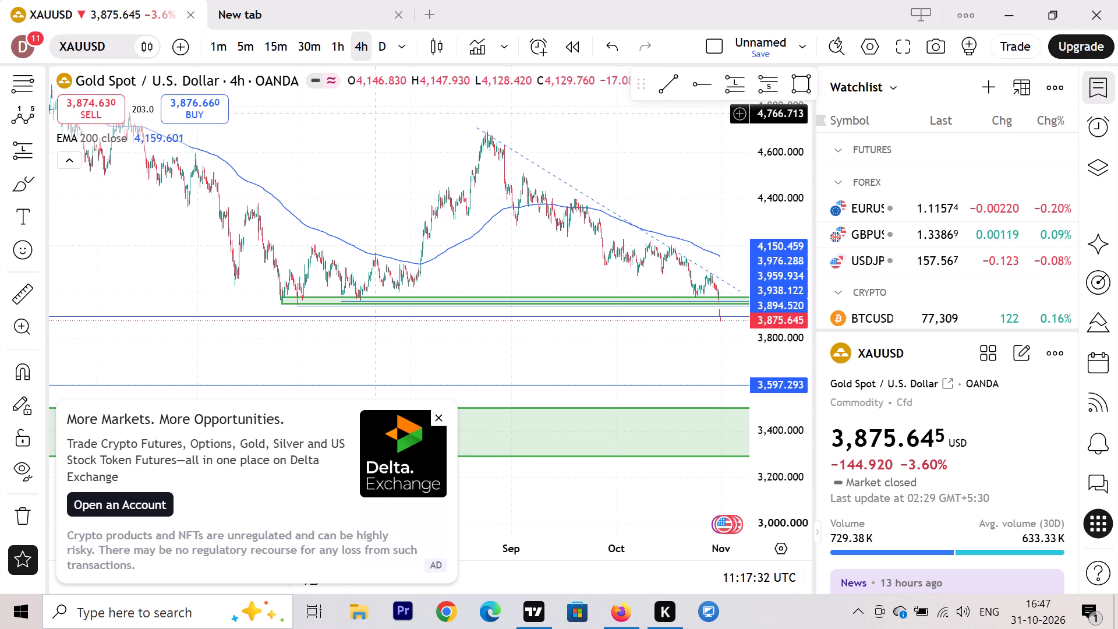
left_click(339, 43)
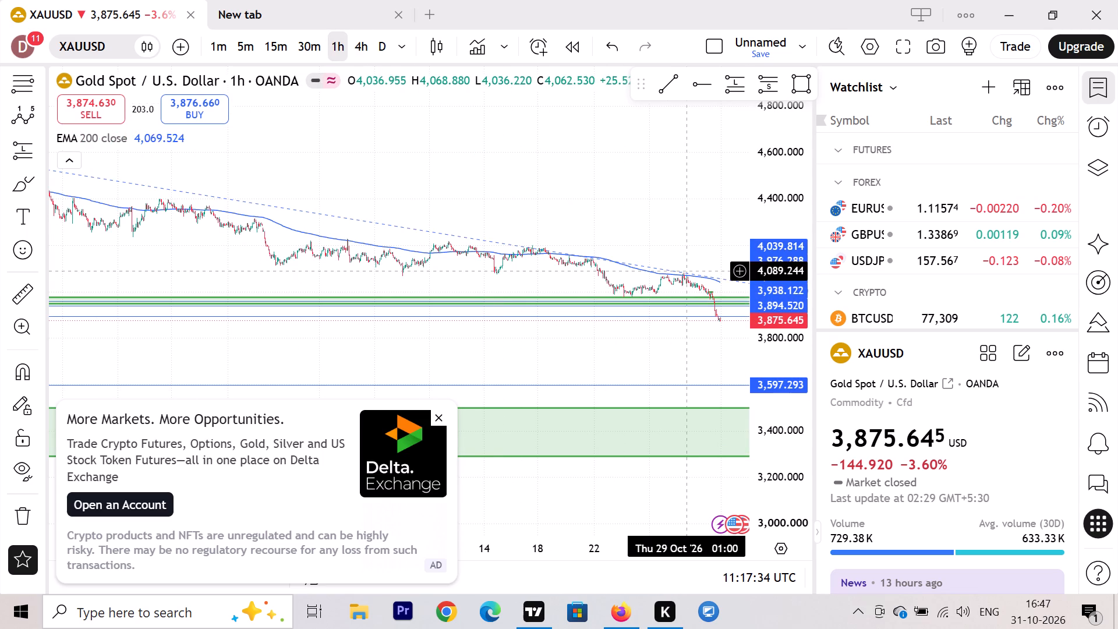
Examine the 30 October fall on the 1-hour chart, from the upper green zone past the 3,938.122 and 3,894.520 lines.
scroll(771, 358, "up", 9)
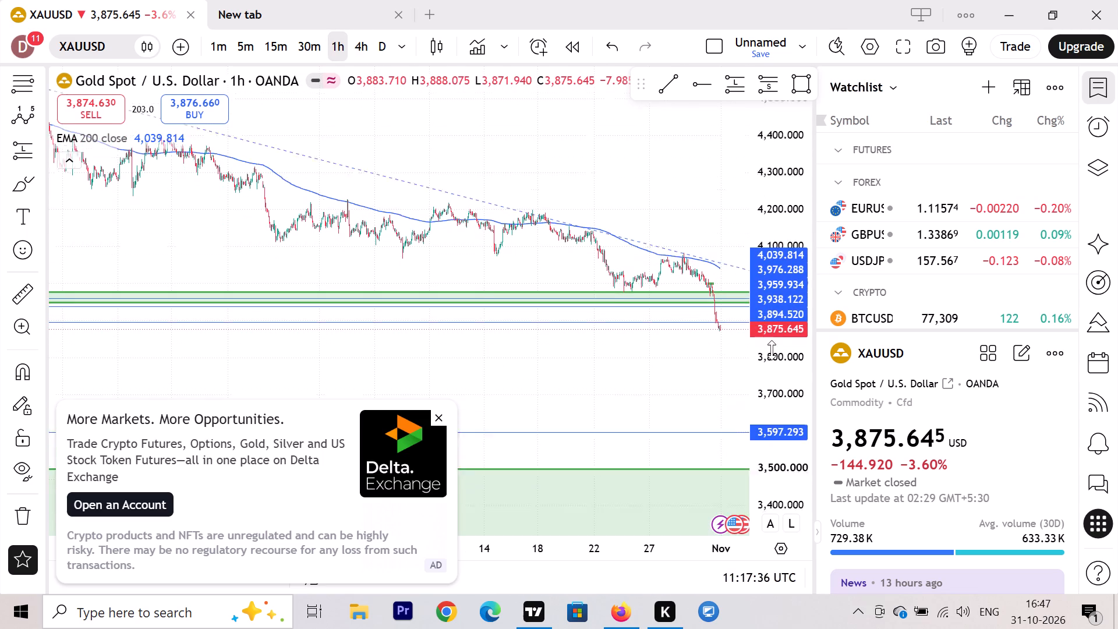
scroll(772, 350, "up", 20)
scroll(772, 350, "up", 8)
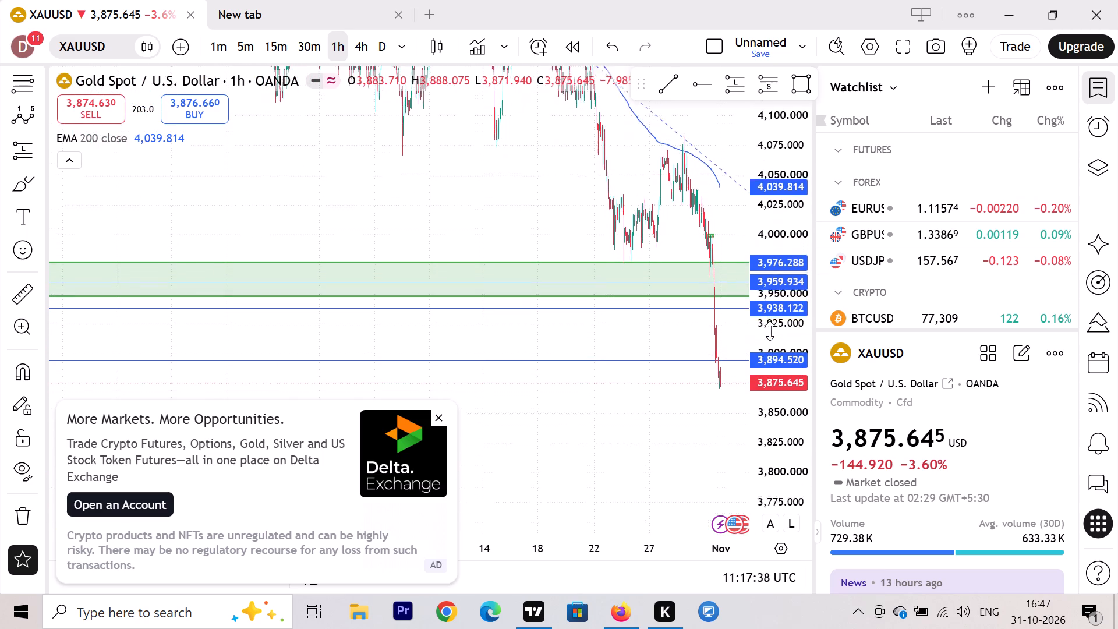
scroll(770, 331, "up", 20)
scroll(770, 331, "up", 1)
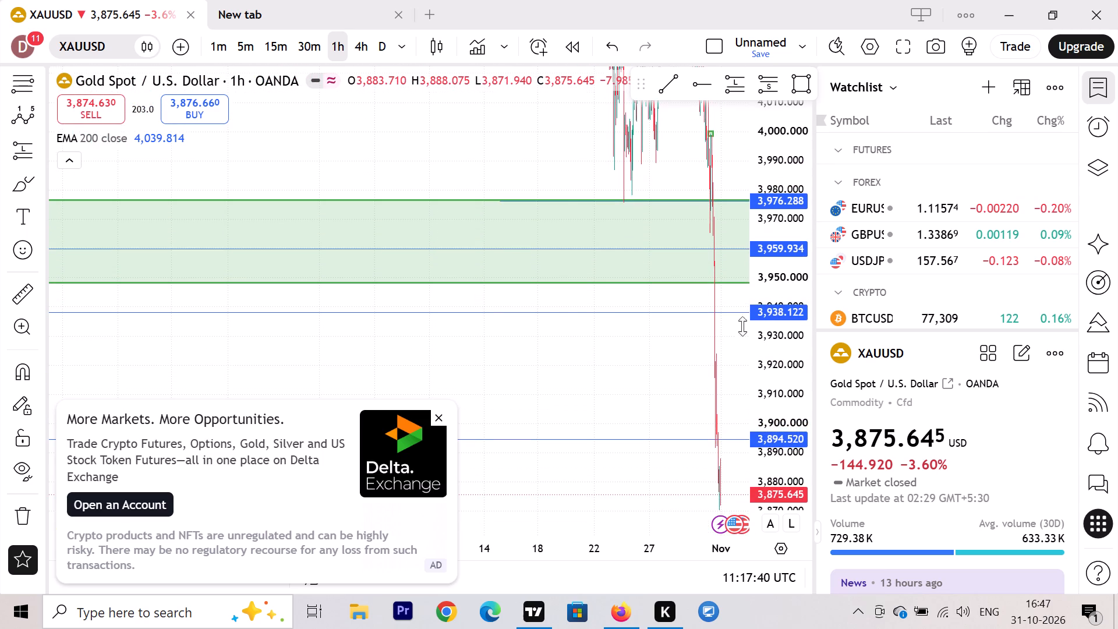
scroll(560, 397, "up", 12)
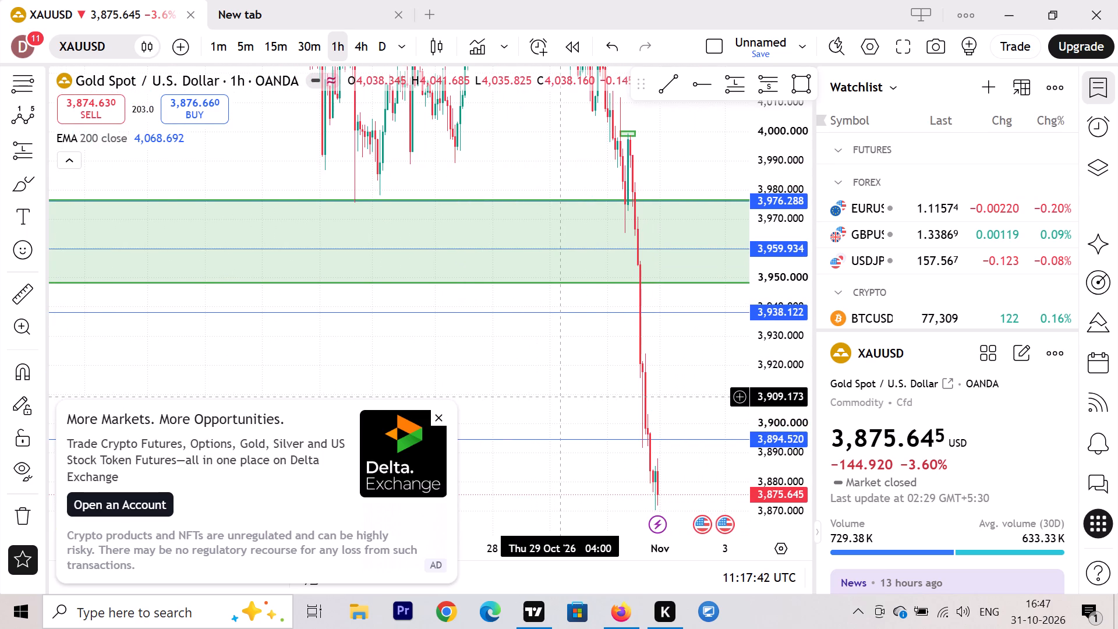
scroll(771, 358, "up", 3)
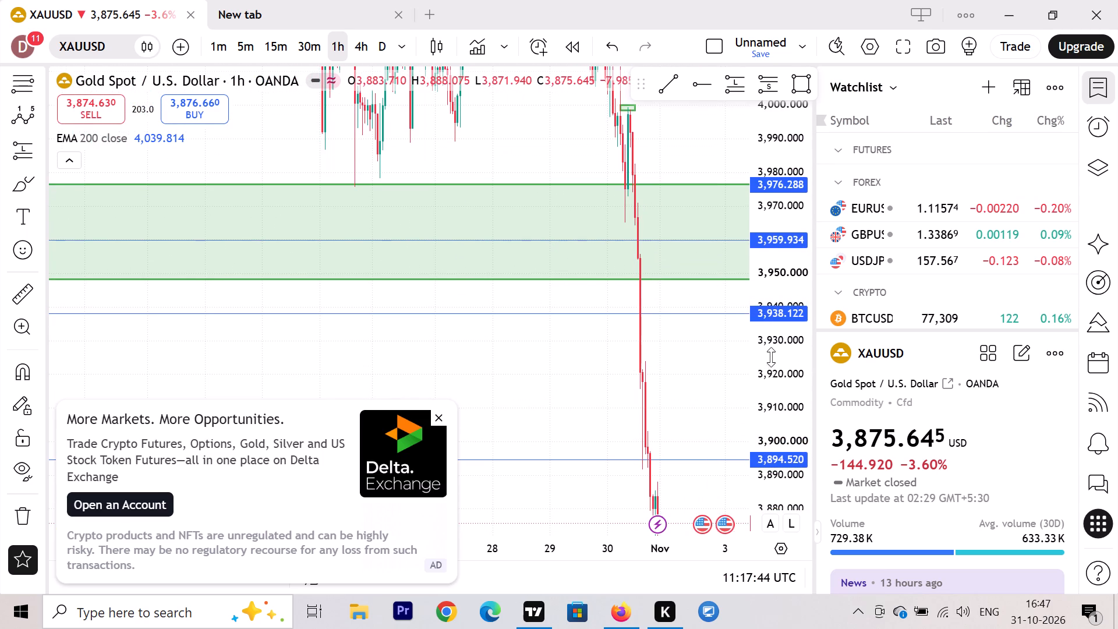
left_click_drag(680, 382, 675, 354)
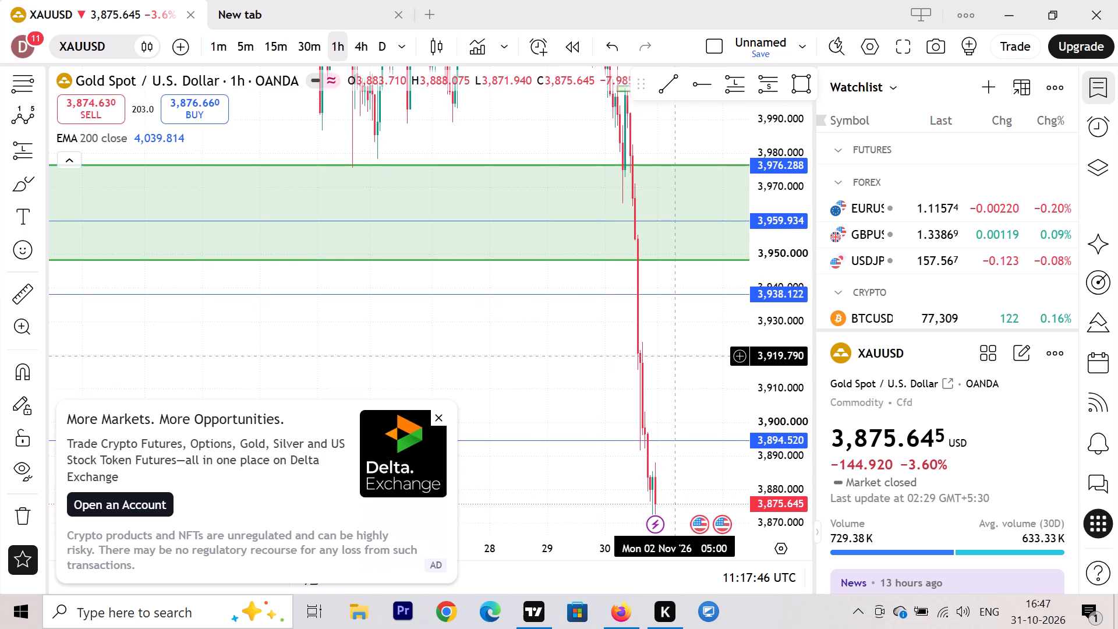
left_click_drag(675, 354, 682, 335)
scroll(785, 344, "down", 6)
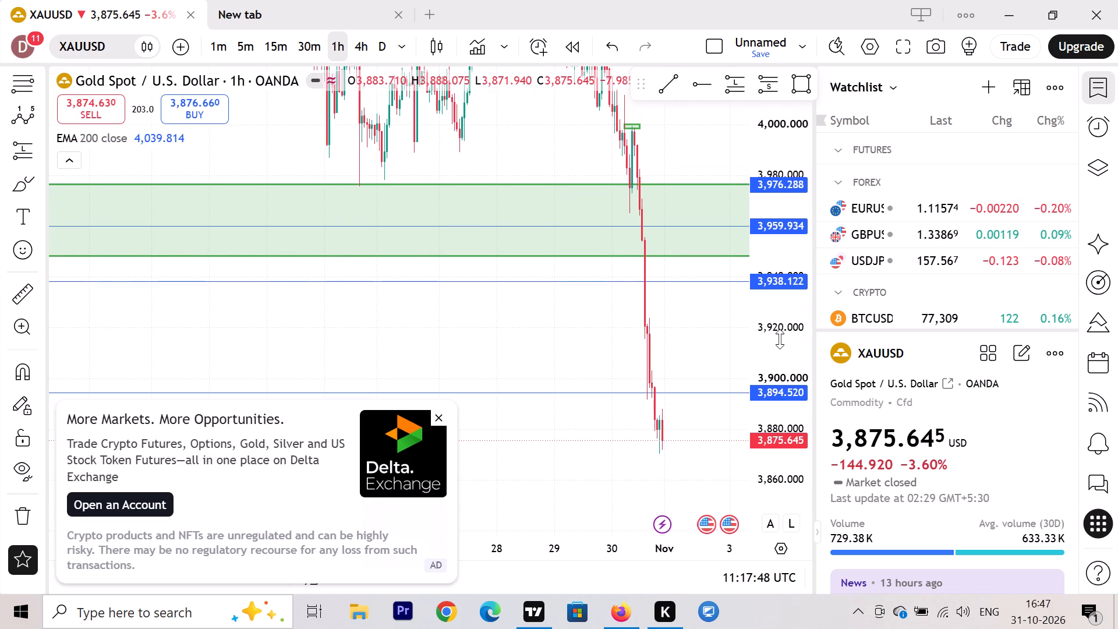
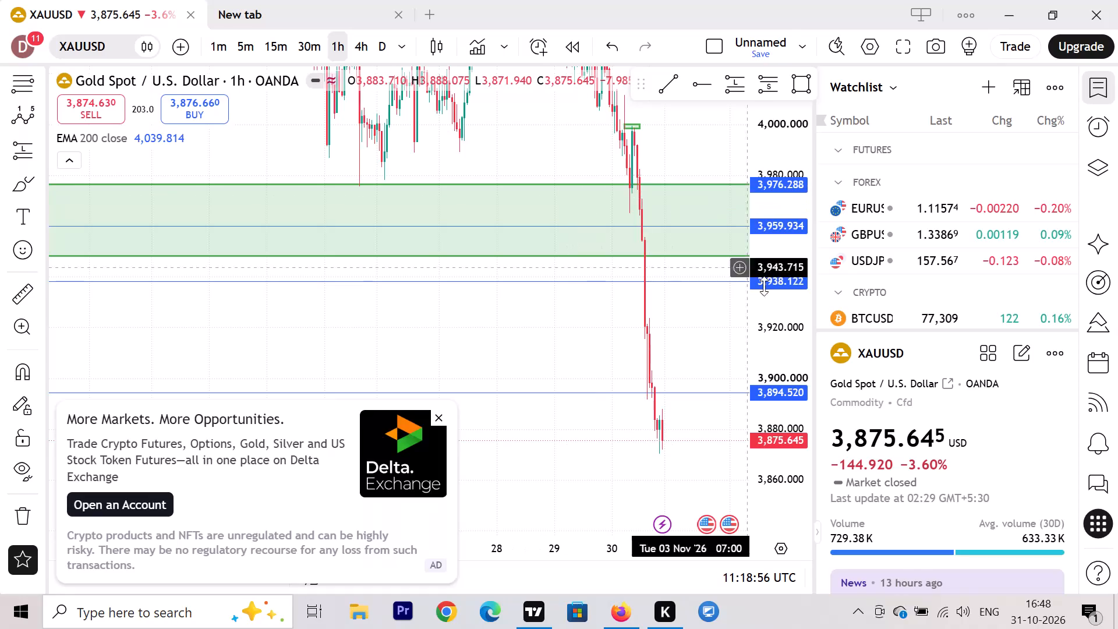
Delete the small green rectangle near the 4,000 level at the 30 October candles on the 1-hour chart.
scroll(786, 306, "down", 5)
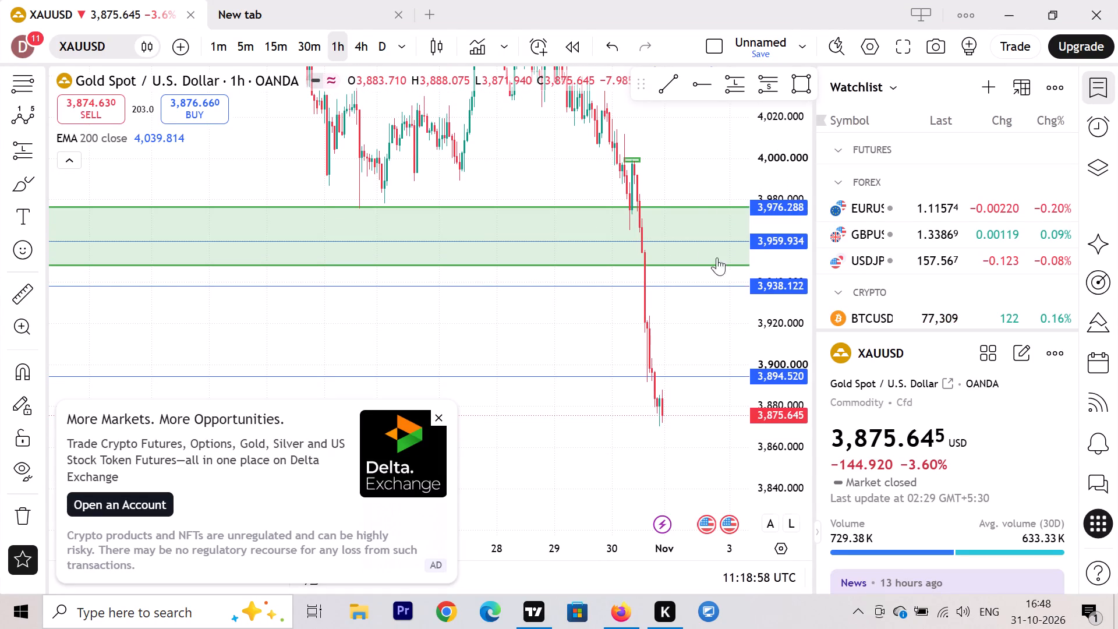
left_click(638, 159)
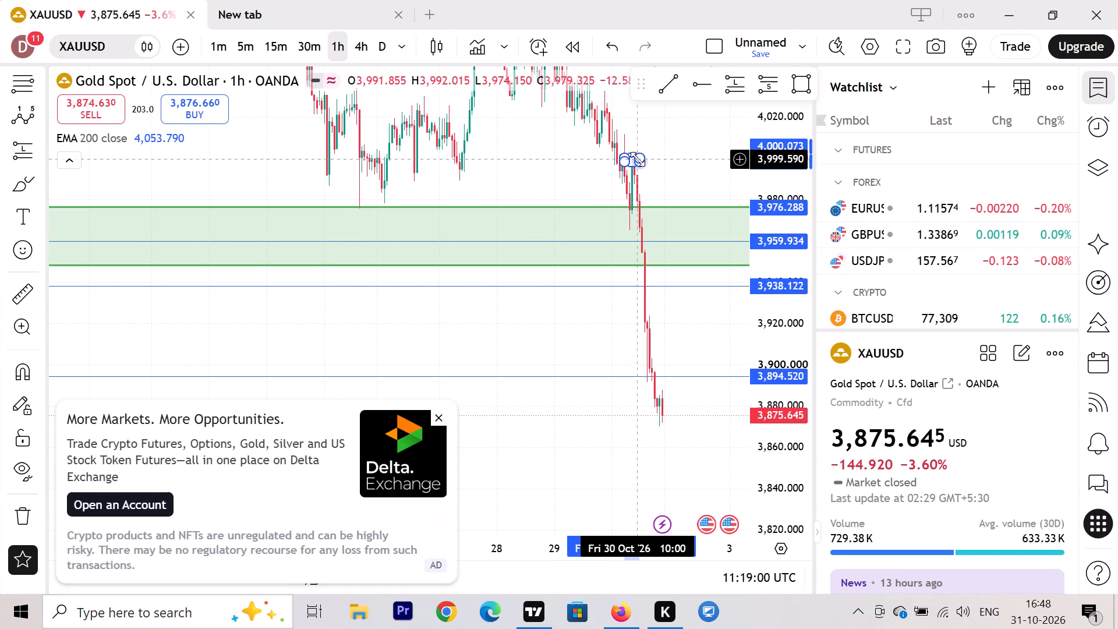
left_click(869, 97)
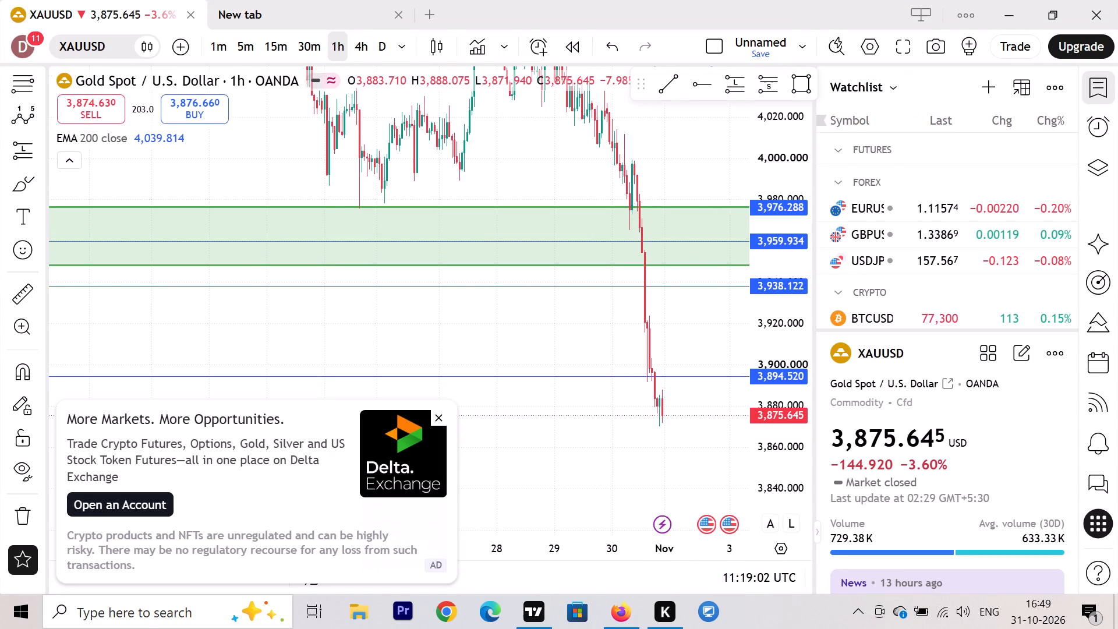
Examine the latest 1-hour candles of the 30 October fall, from the green zone down past the 3,894.520 line.
scroll(632, 313, "up", 10)
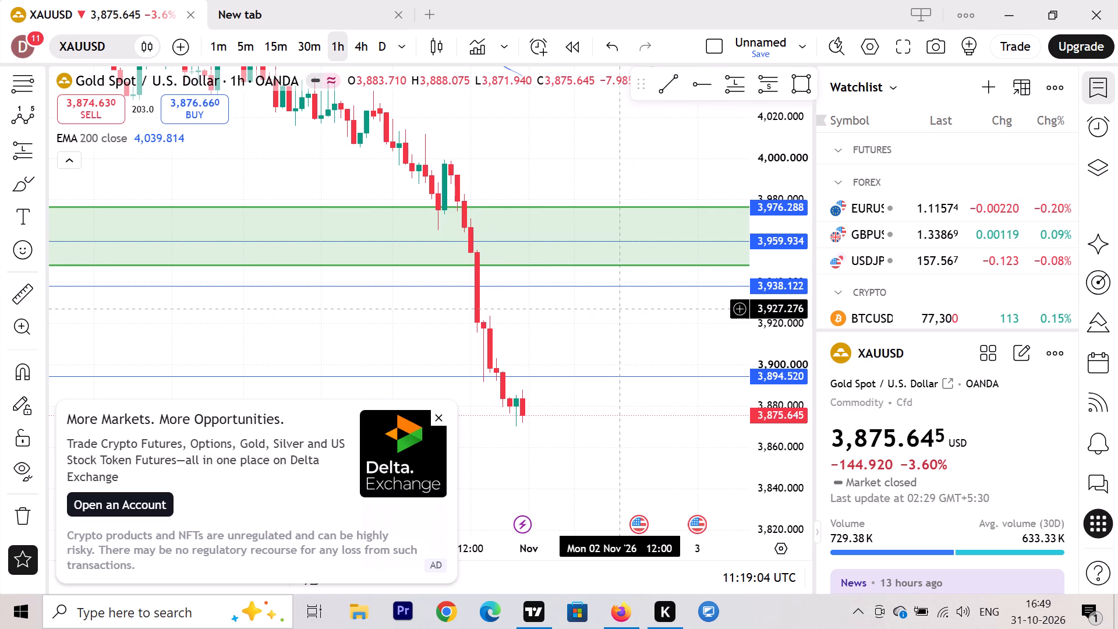